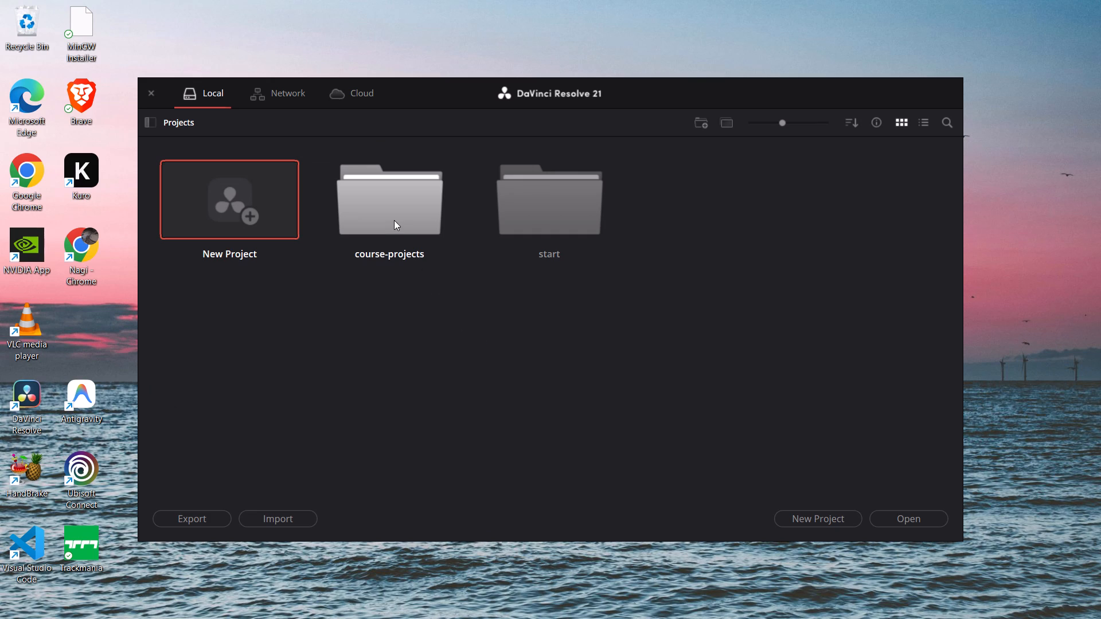
Open the cutpage-course project from the course-projects folder.
double_click(394, 220)
double_click(208, 225)
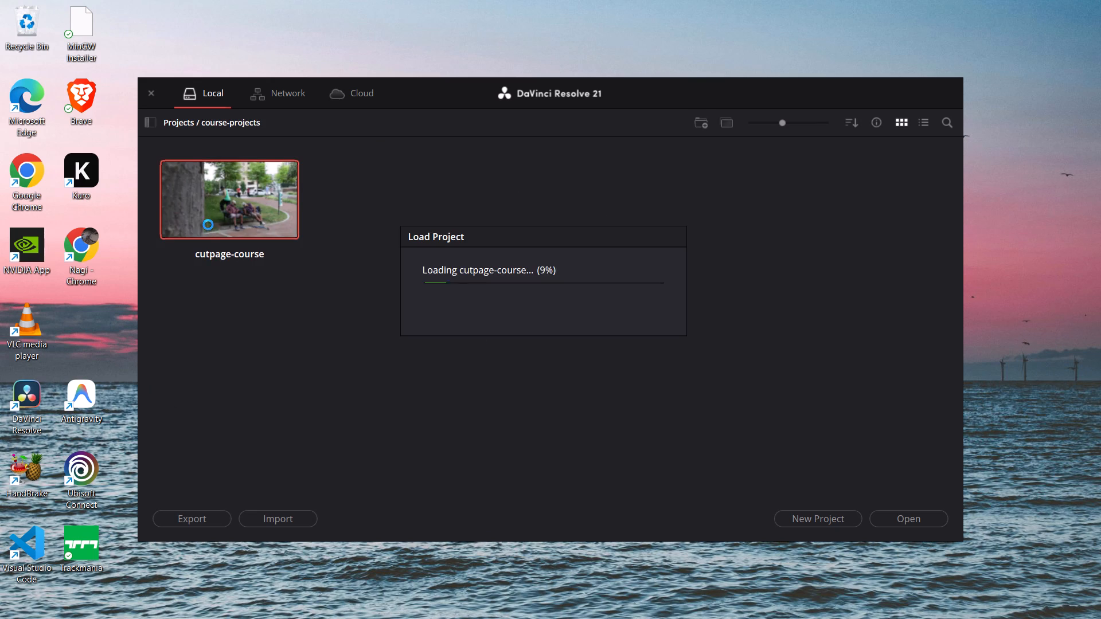
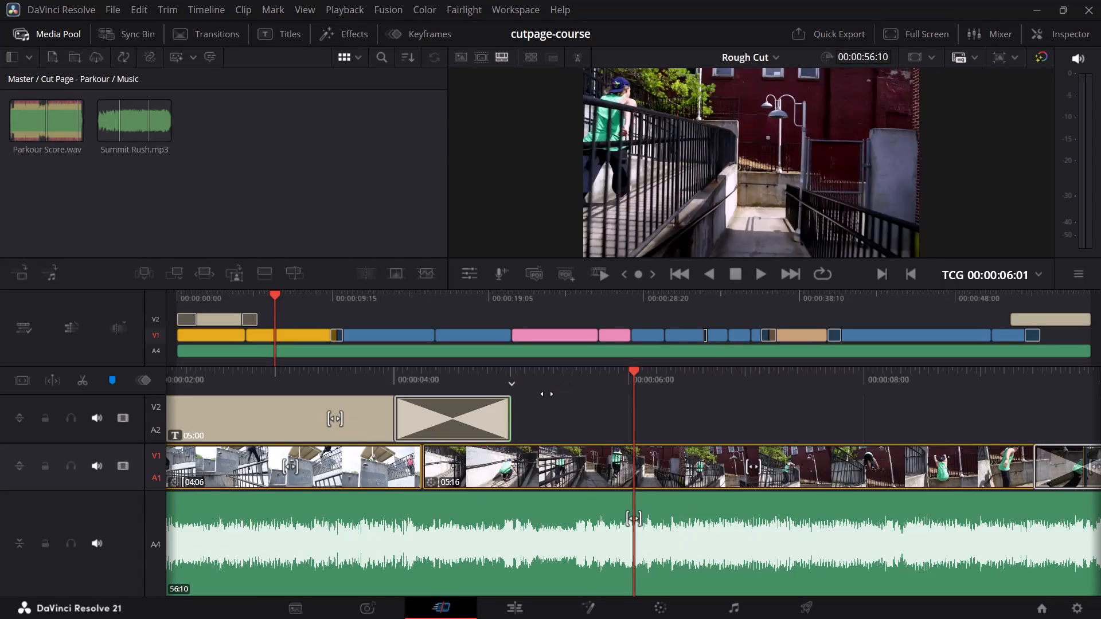
Play the Rough Cut timeline from its start, and replay part of the opening to review the picture and music.
drag(548, 393, 1030, 438)
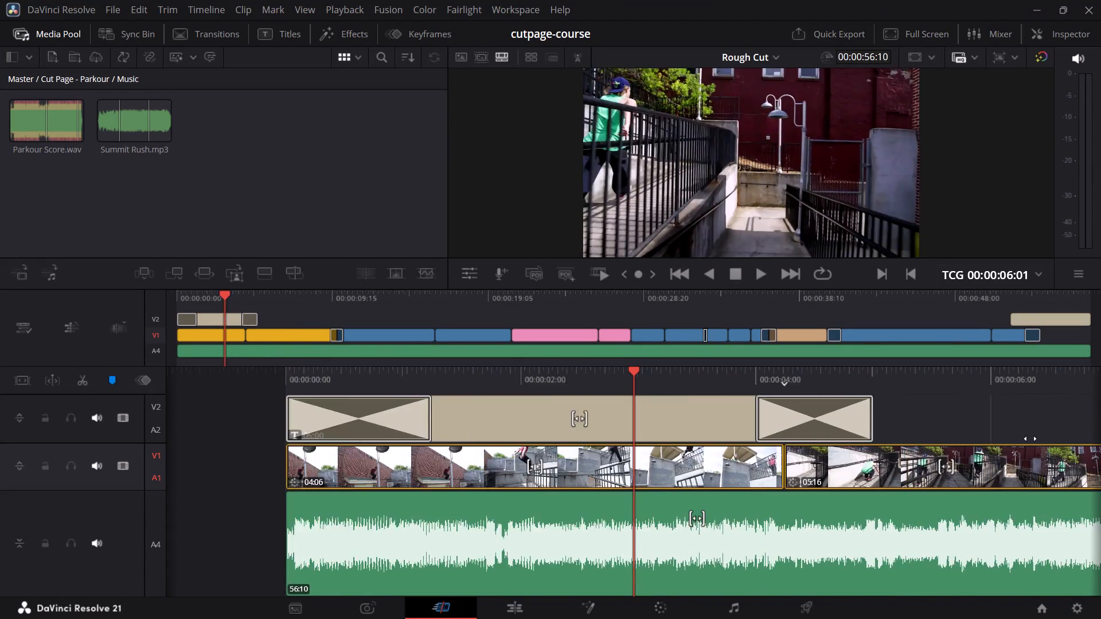
drag(1030, 438, 1100, 446)
drag(716, 380, 873, 395)
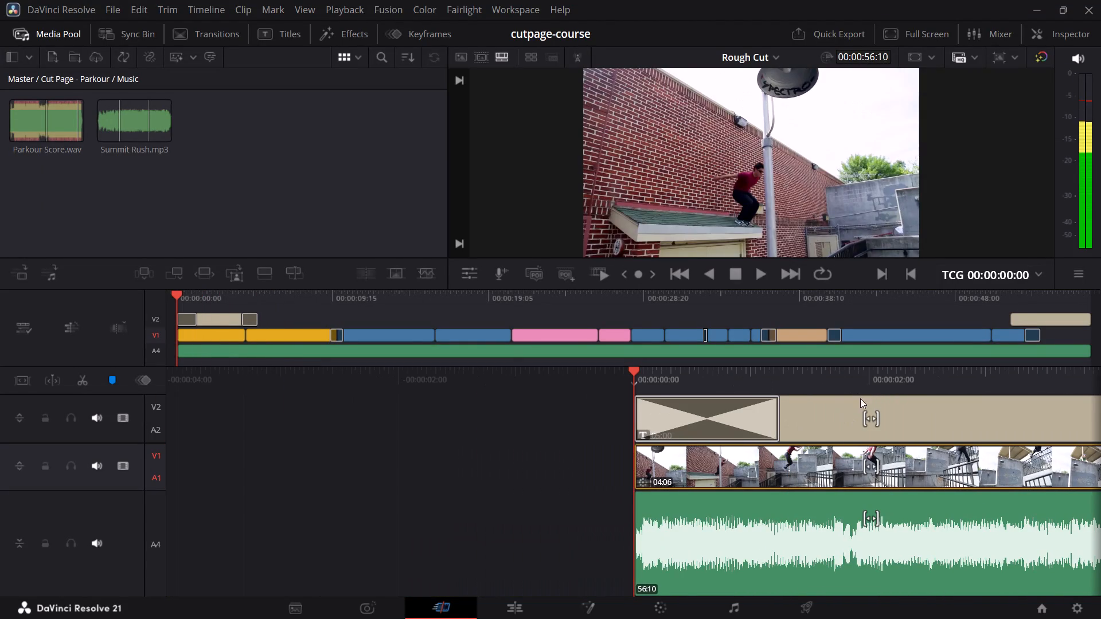
key(space)
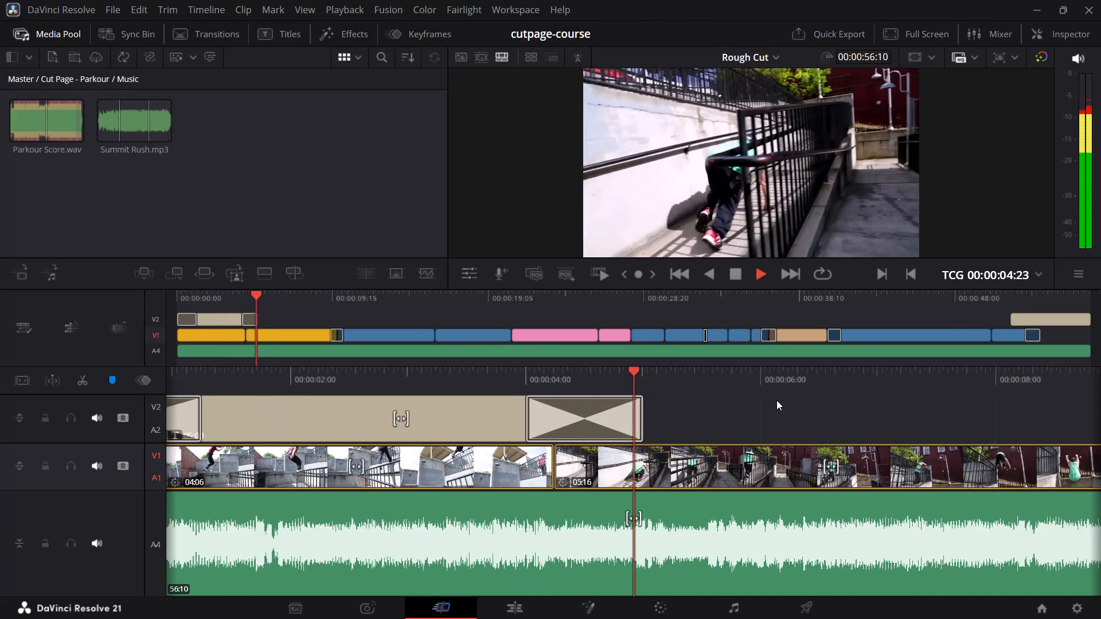
key(space)
drag(687, 381, 953, 403)
key(space)
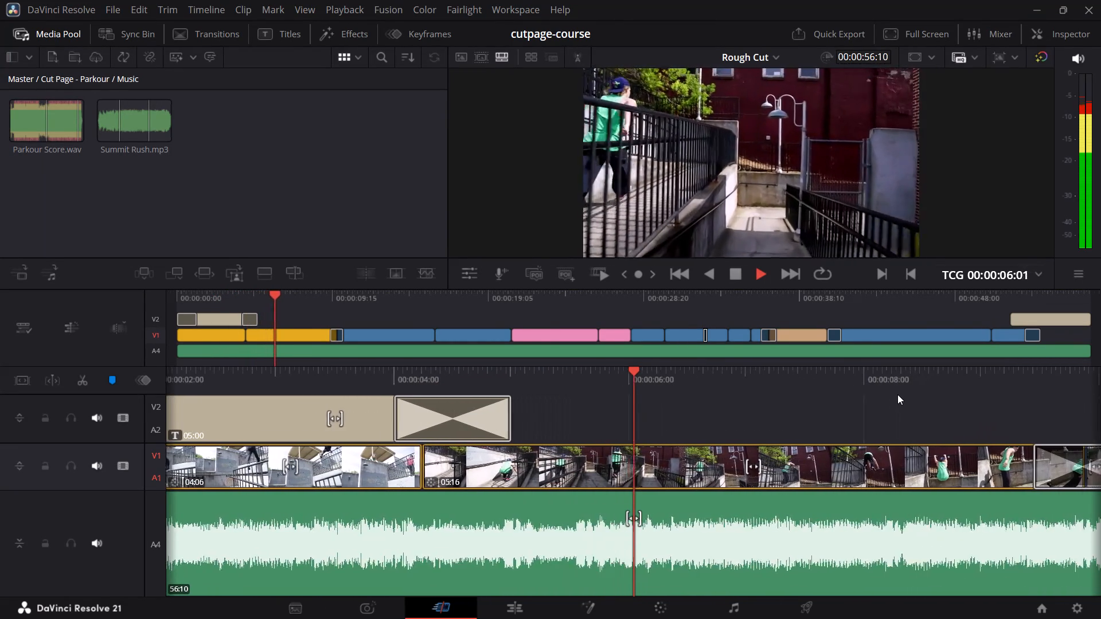
key(space)
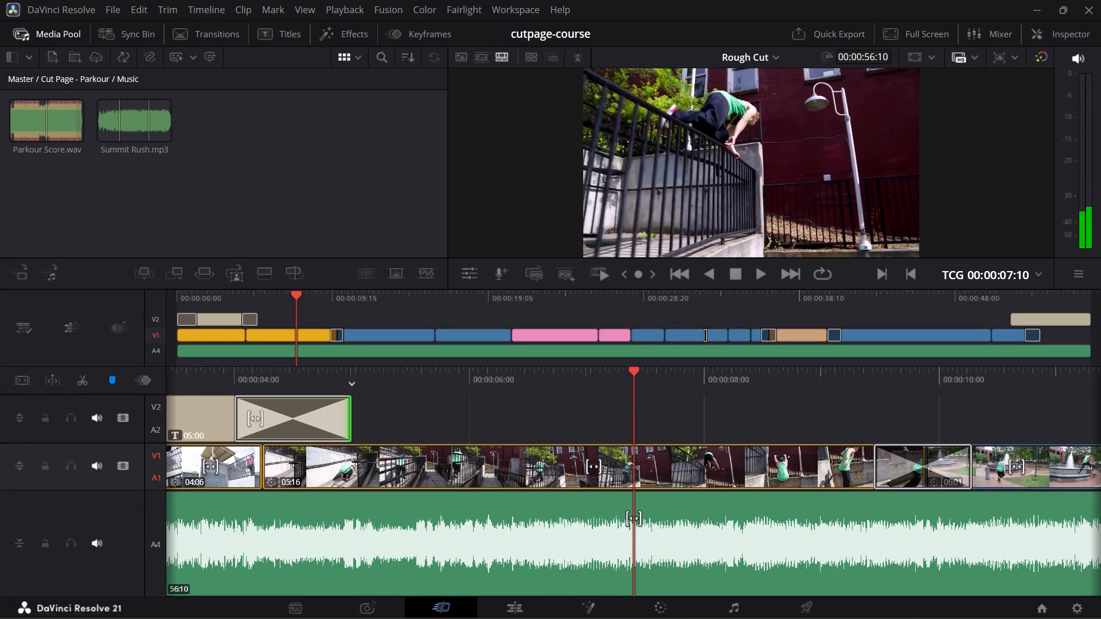
Switch to the Udemy course in Chrome and play lecture 38, How to Adjust to balance Volume, in full screen.
click(772, 606)
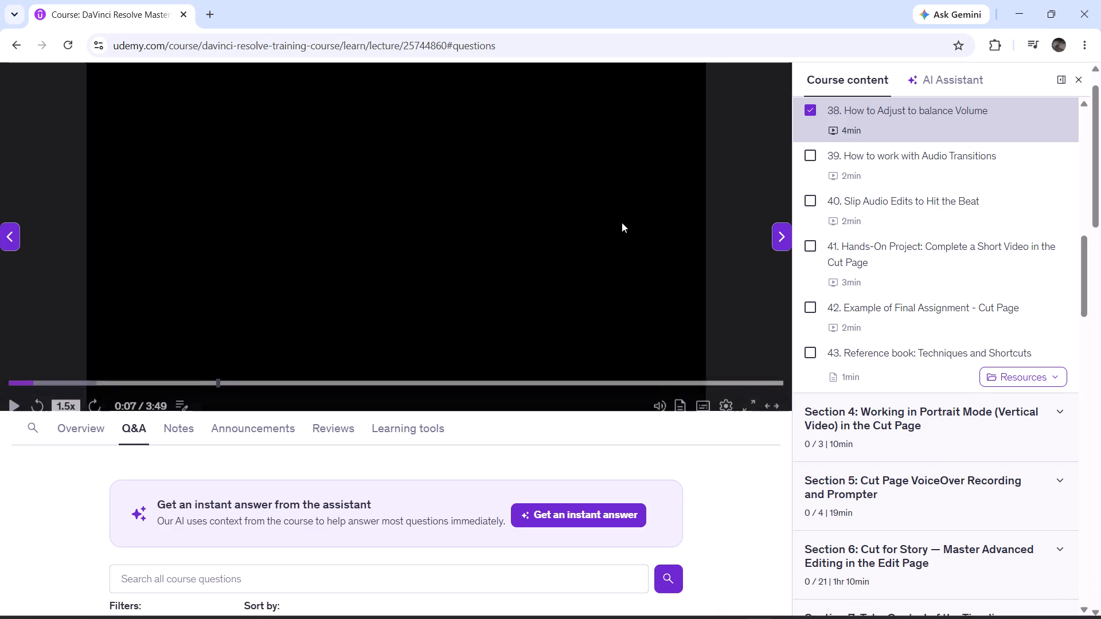
click(622, 220)
key(f)
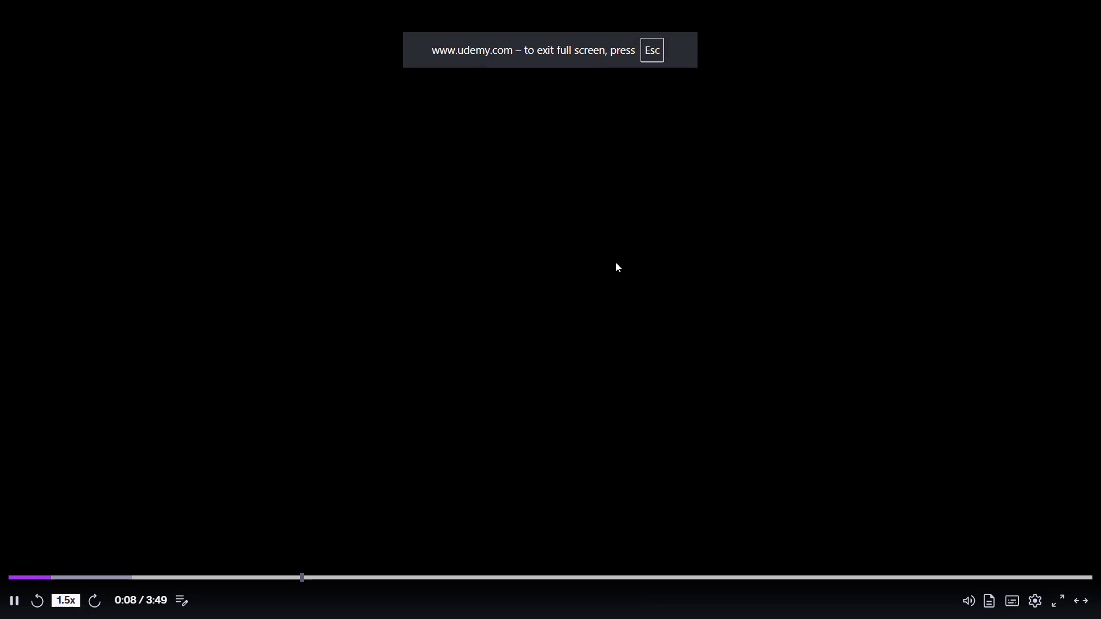
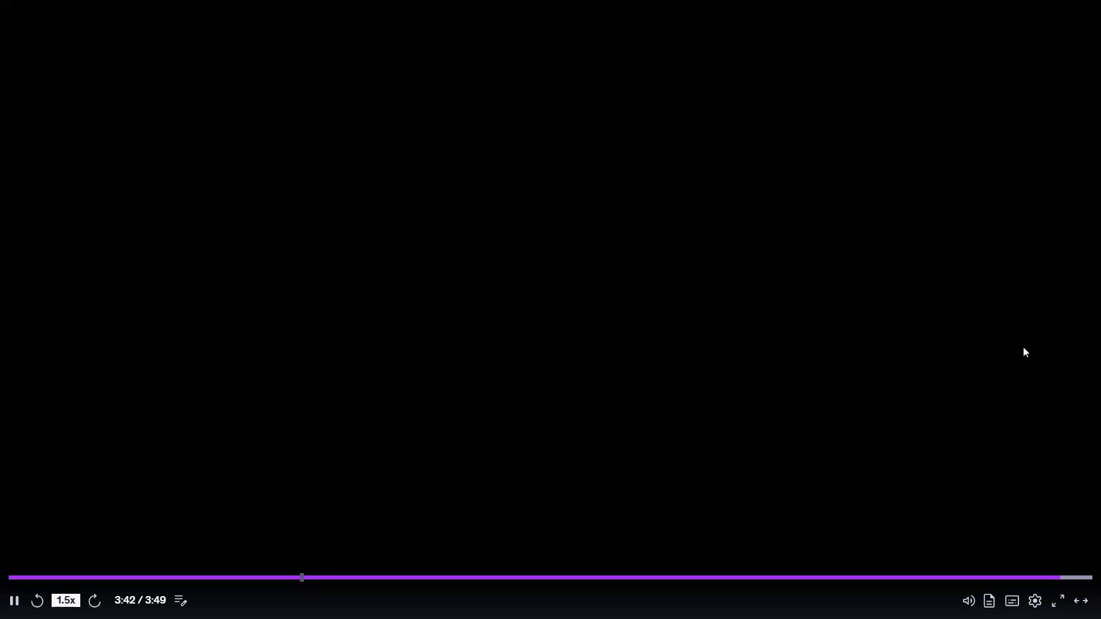
Switch to DaVinci Resolve, show the audio settings of Summit Rush.mp3 on track A4, and play a short stretch from the timeline's opening.
key(alt+Tab)
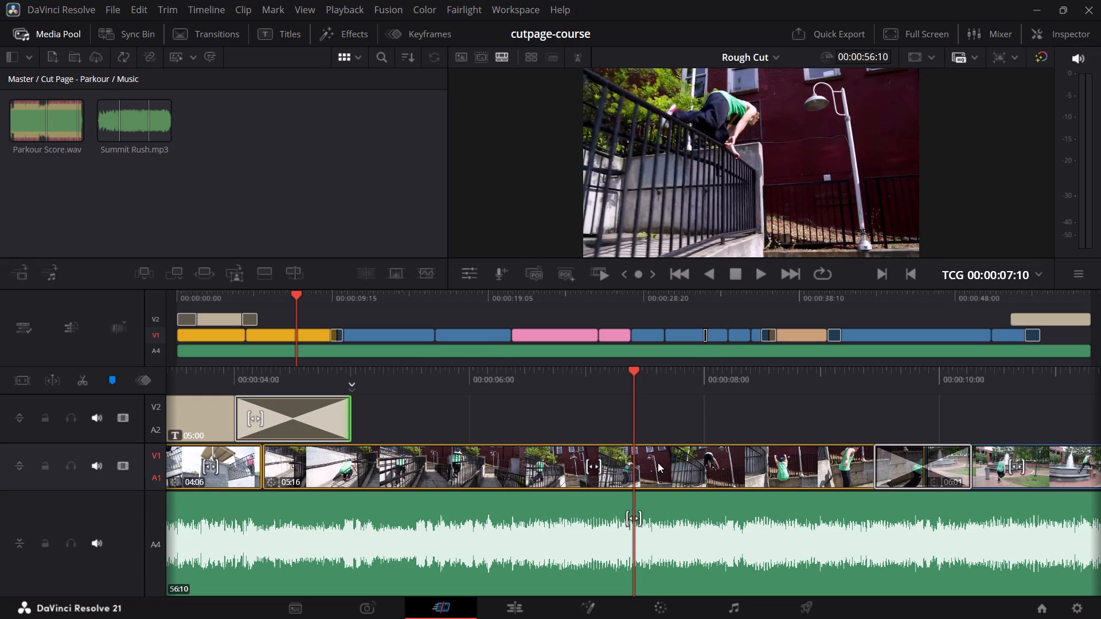
click(268, 506)
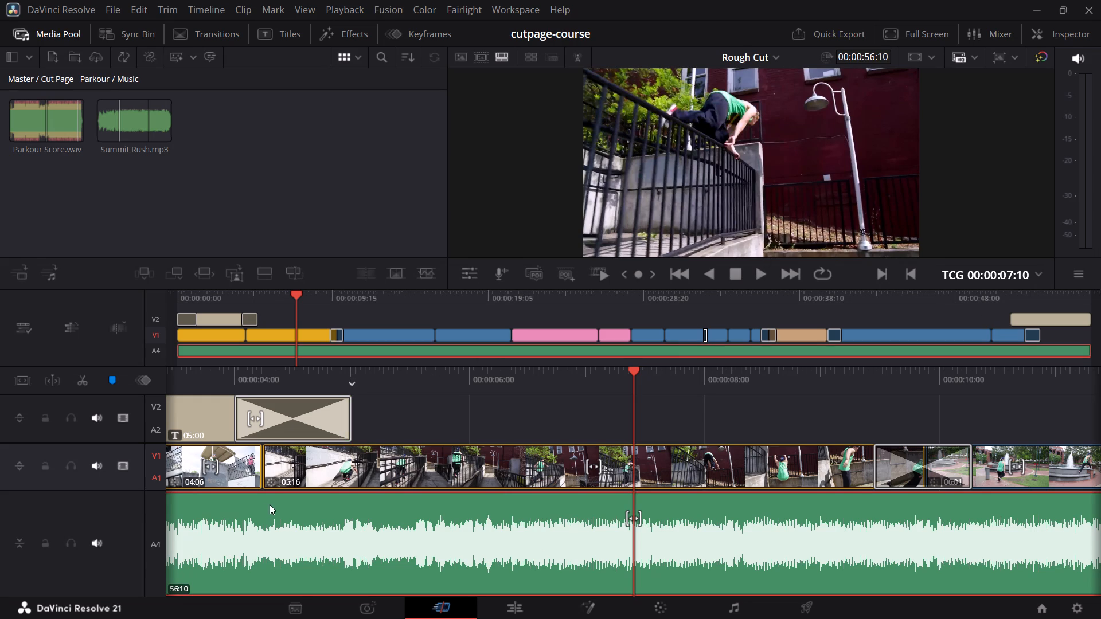
click(1047, 28)
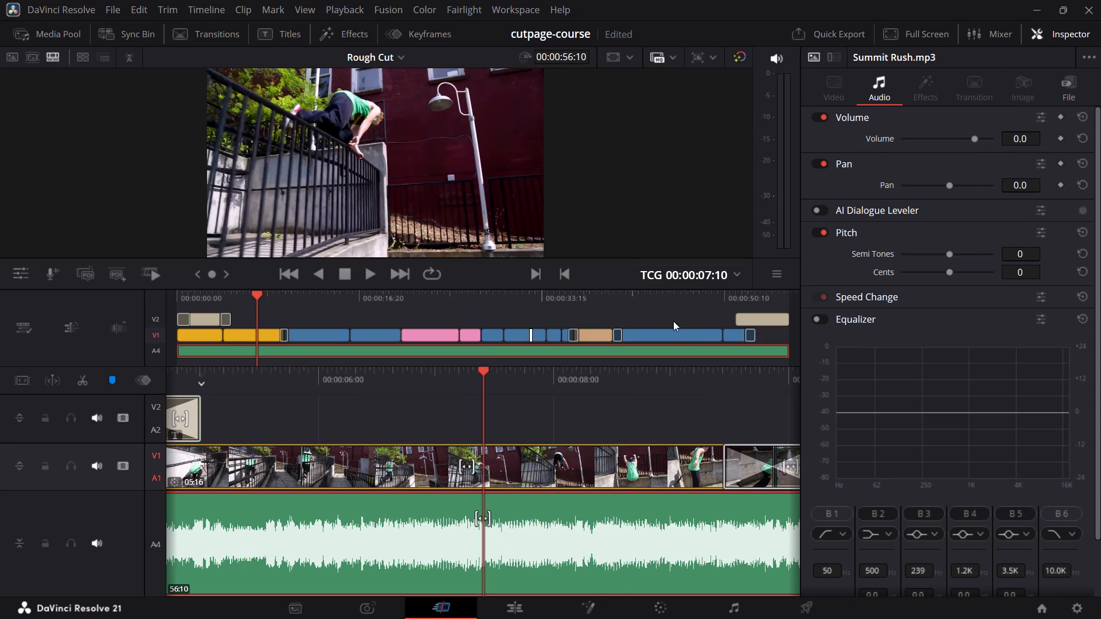
drag(204, 297, 190, 296)
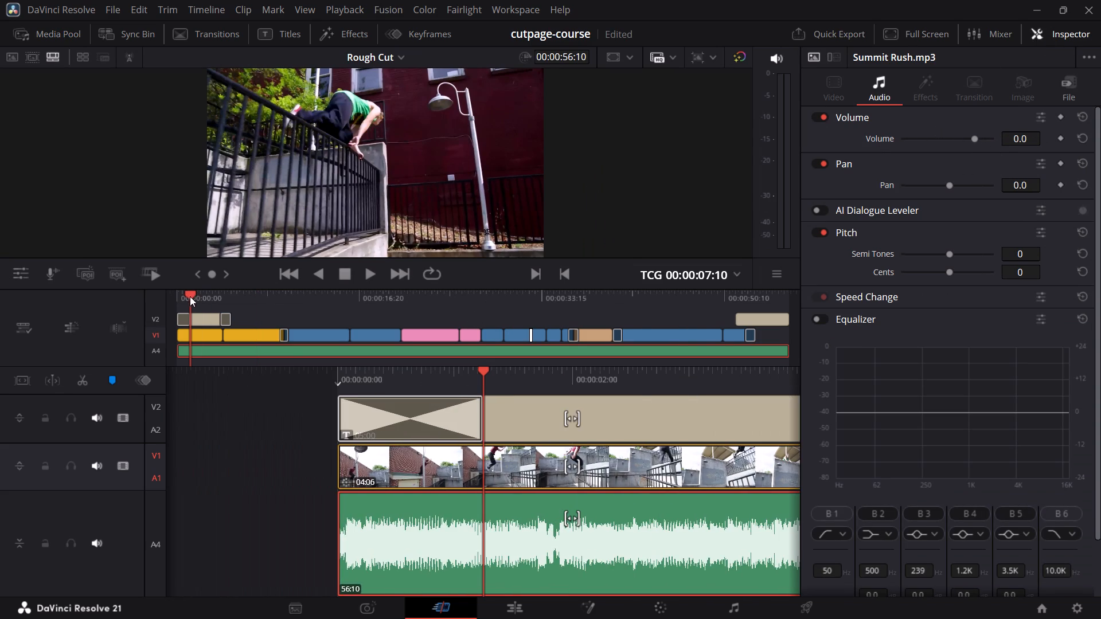
drag(190, 296, 186, 296)
key(space)
key(space)
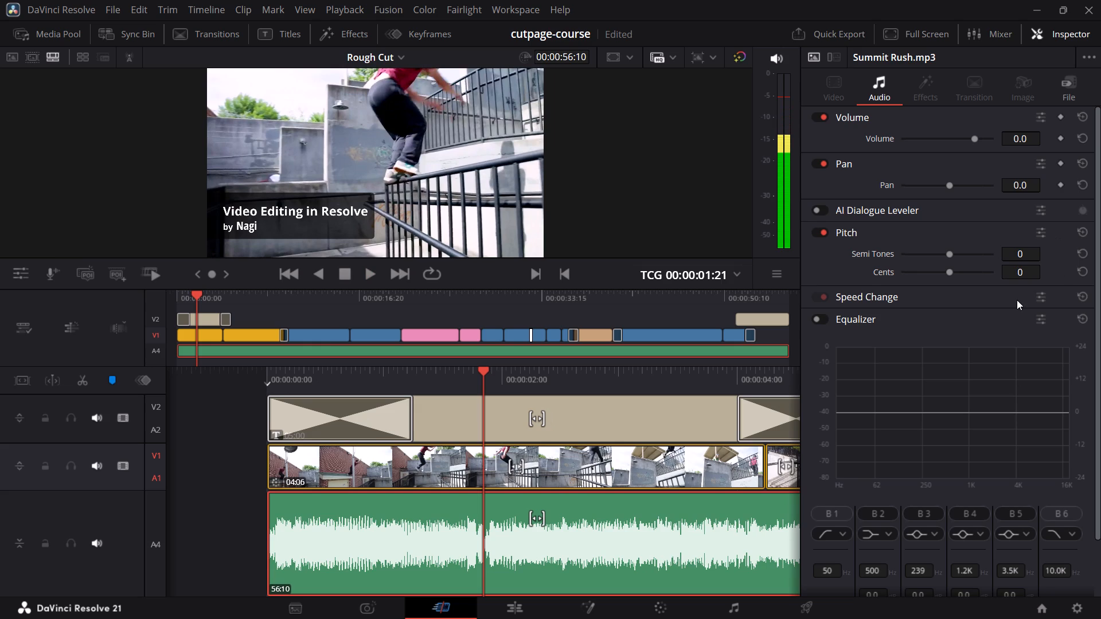
Play the timeline while varying the Summit Rush.mp3 clip's volume between about -30 and -1 dB, ending at -21.6 dB.
drag(972, 139, 959, 140)
key(space)
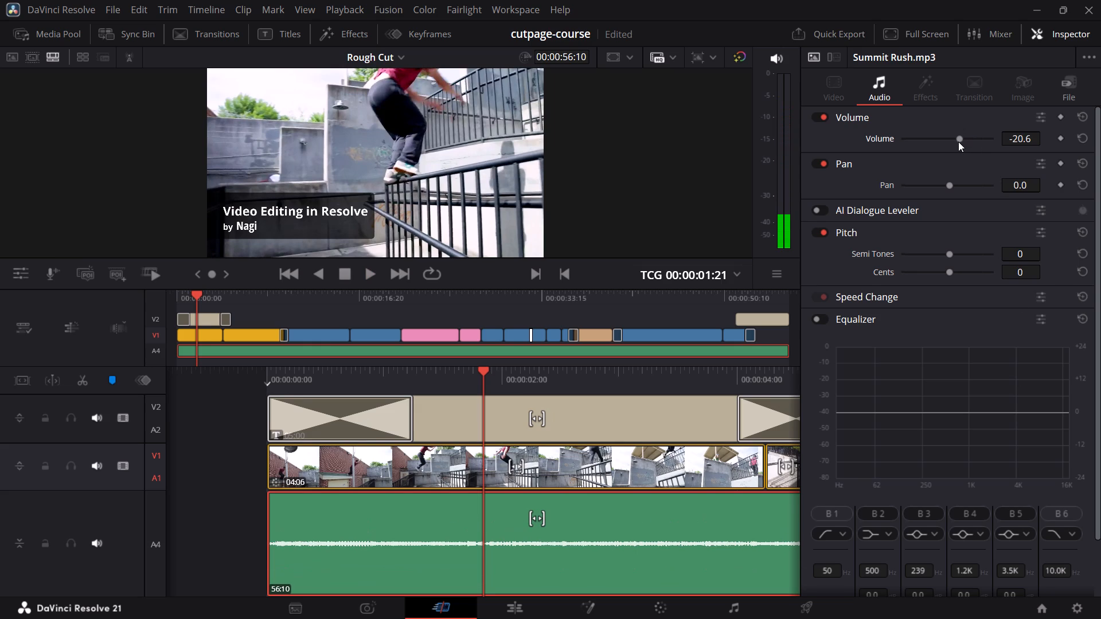
drag(959, 142, 960, 142)
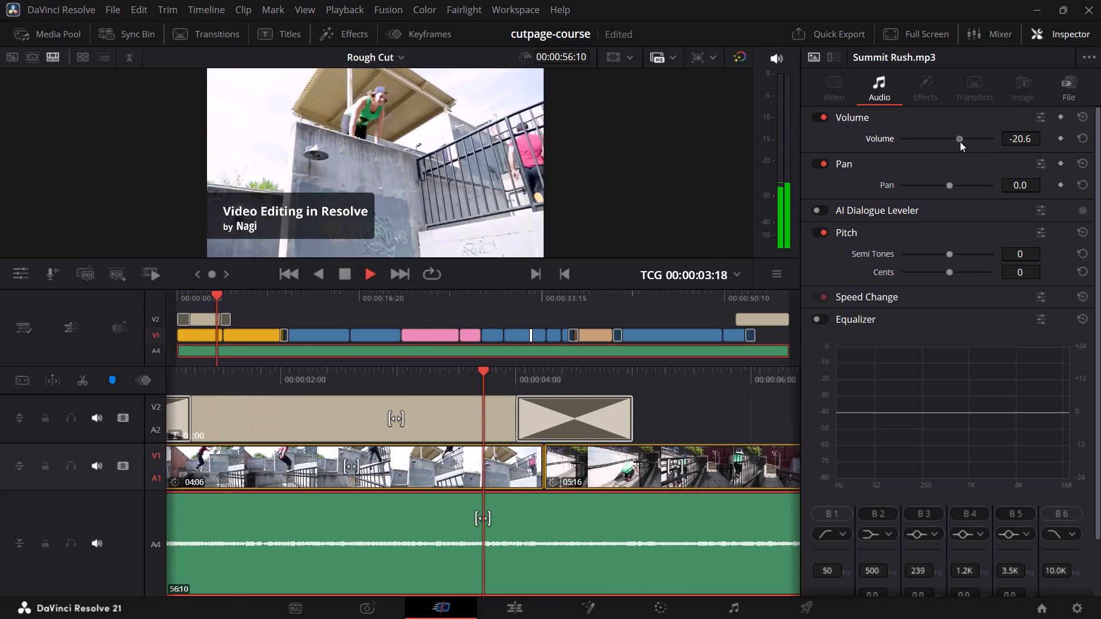
drag(960, 142, 974, 147)
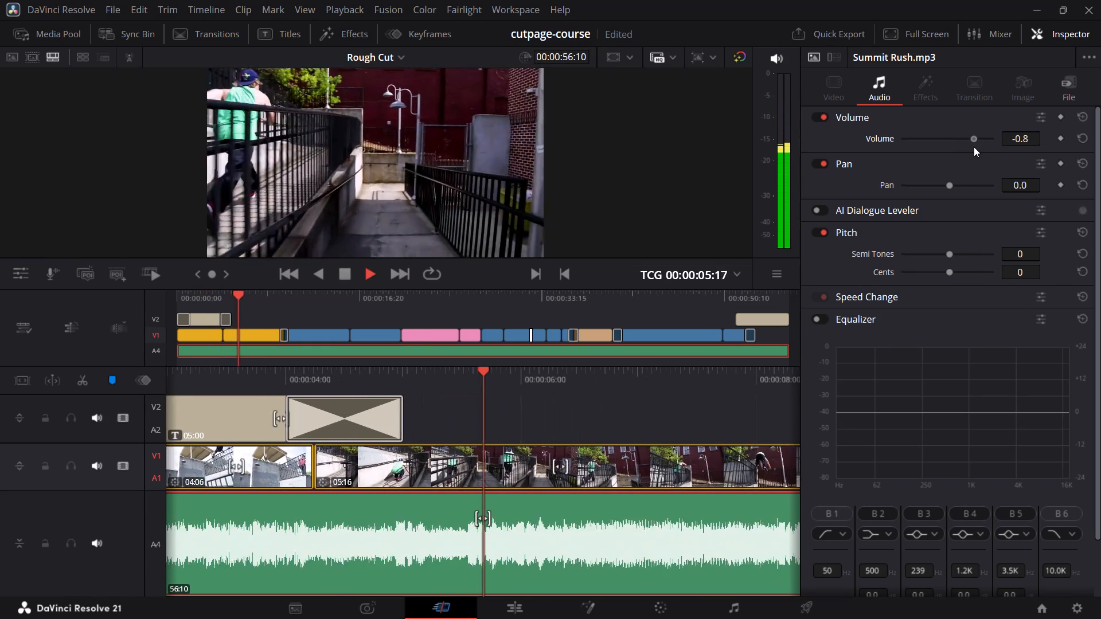
drag(974, 147, 952, 135)
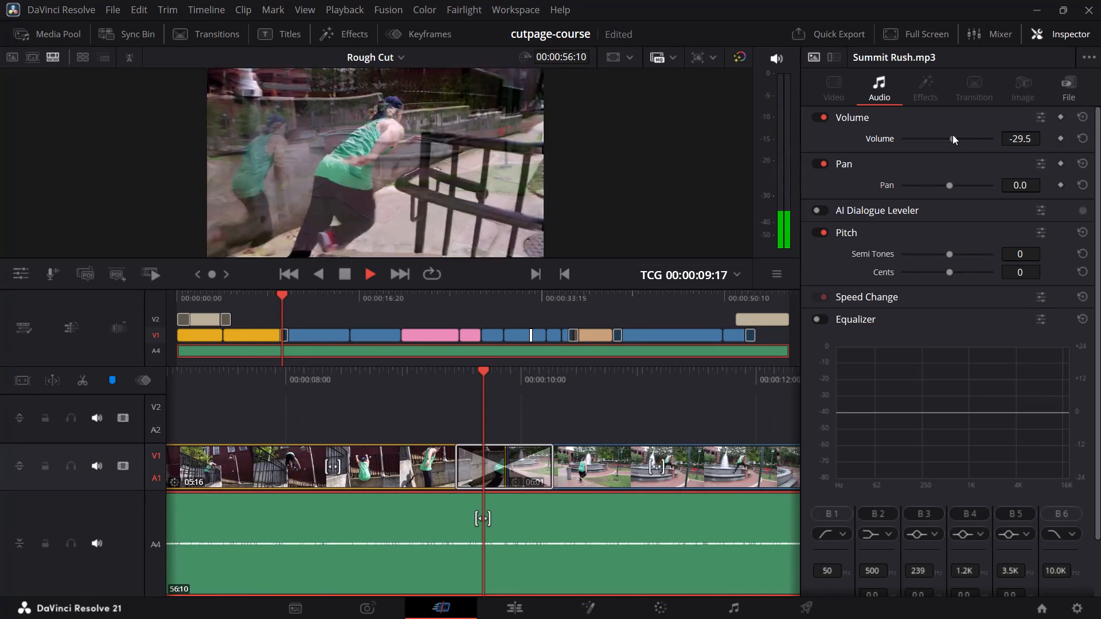
drag(952, 135, 963, 142)
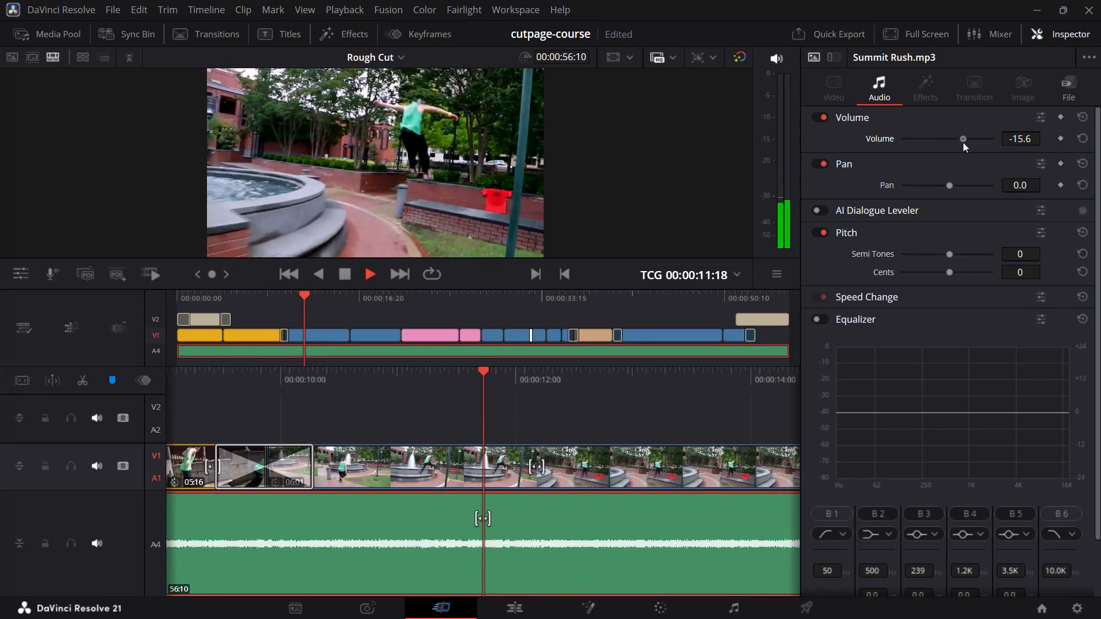
drag(963, 142, 966, 143)
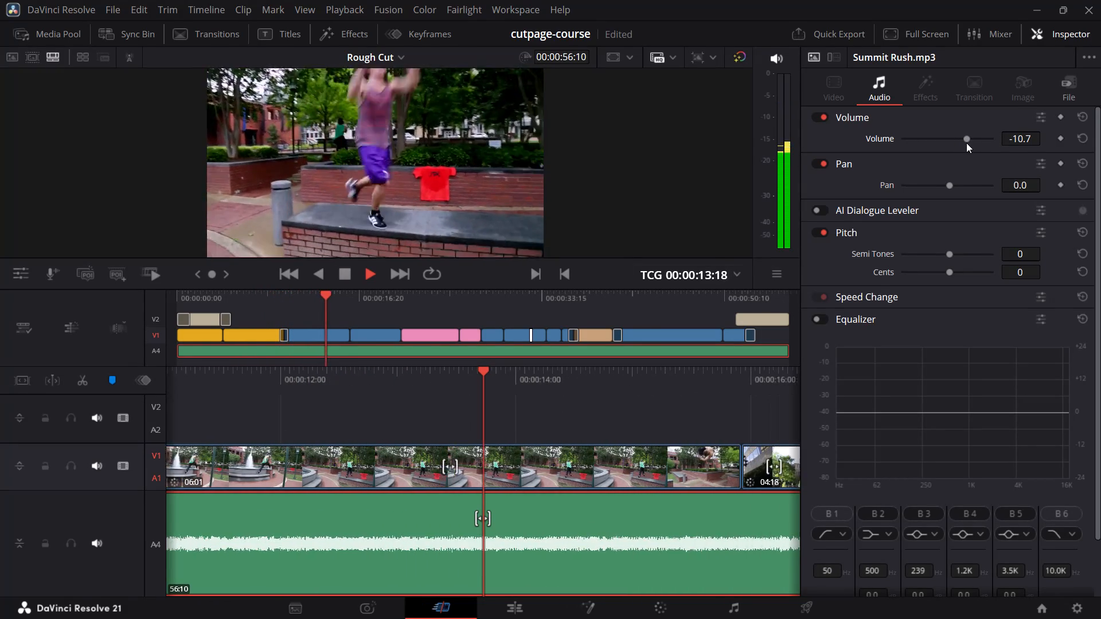
drag(966, 140, 962, 138)
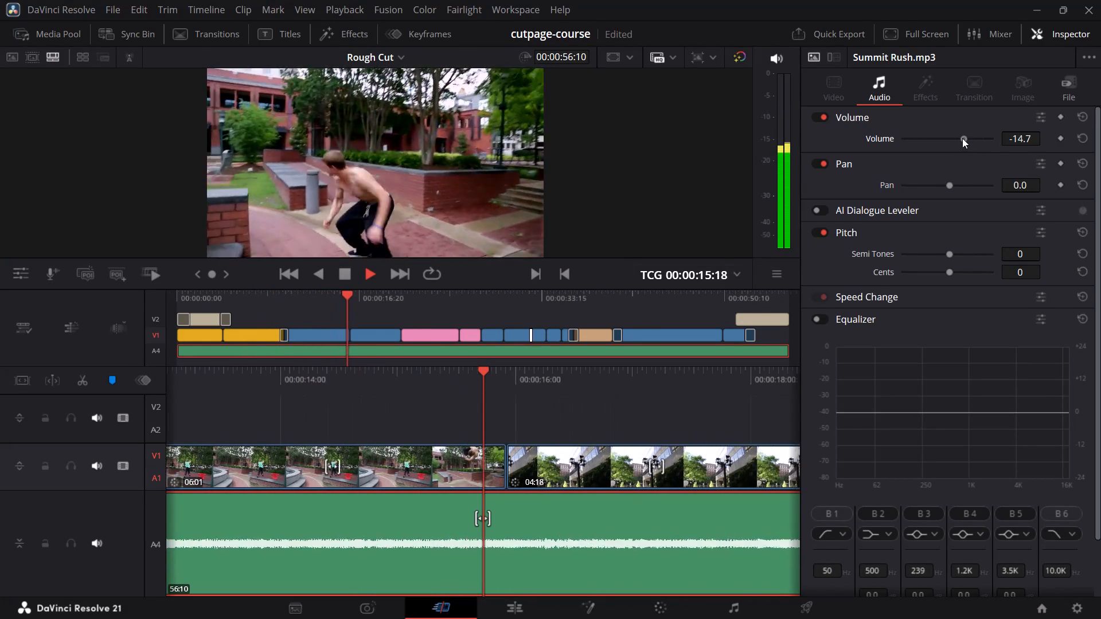
drag(962, 138, 953, 139)
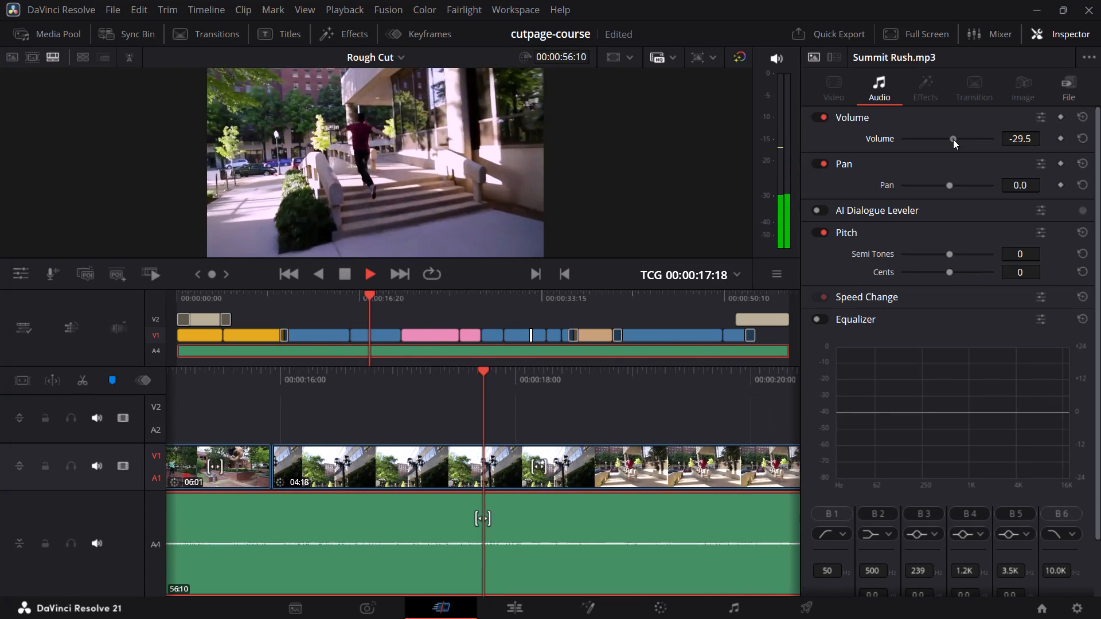
drag(953, 139, 952, 139)
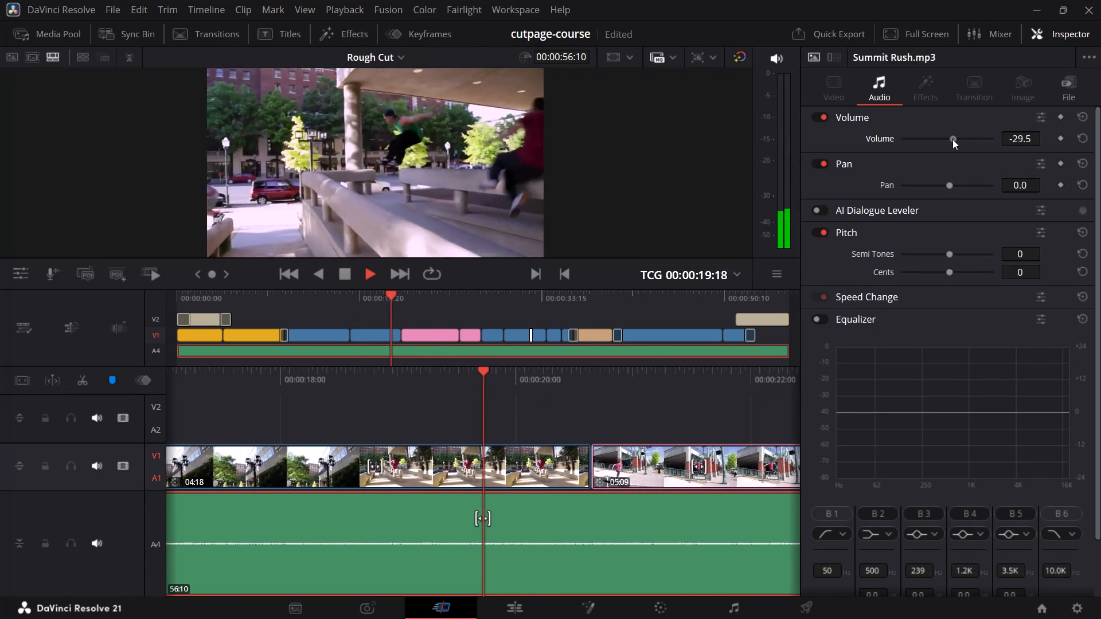
drag(952, 139, 958, 141)
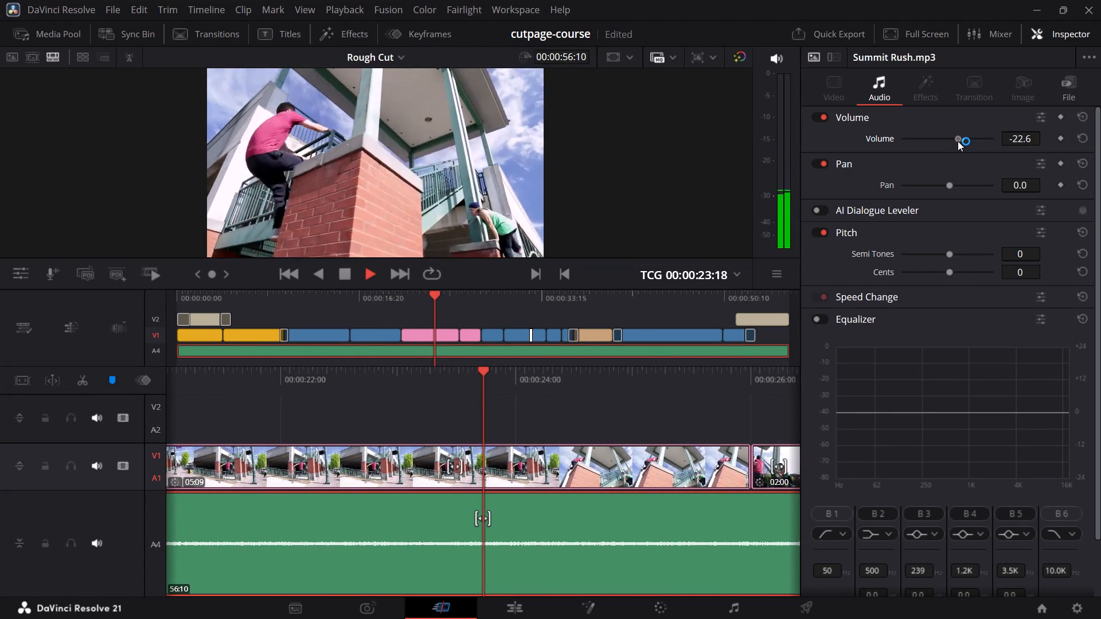
drag(958, 141, 959, 142)
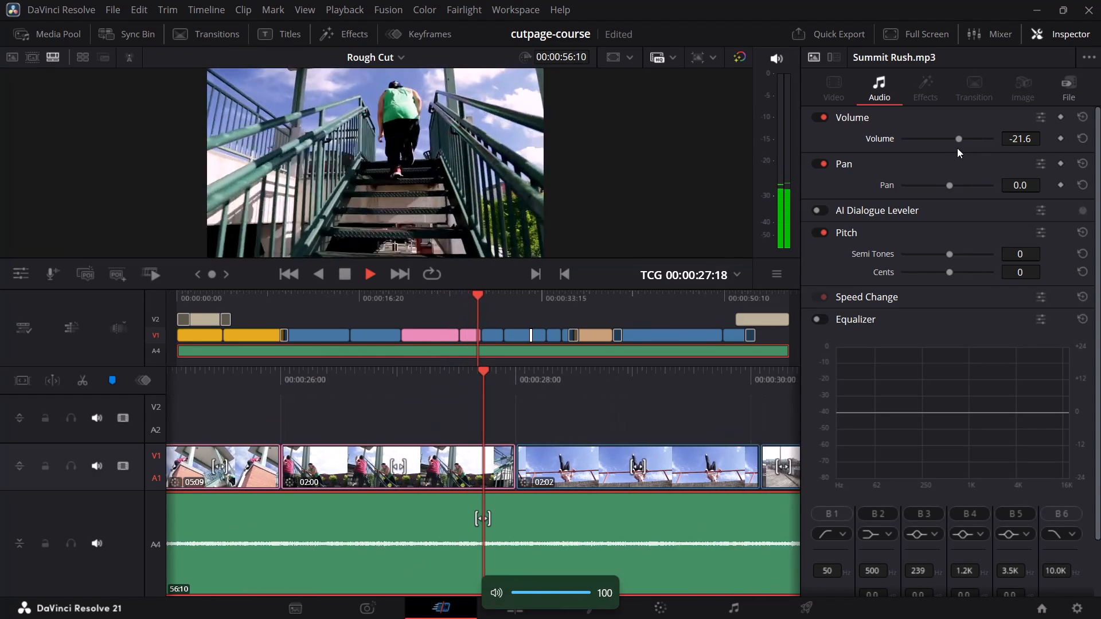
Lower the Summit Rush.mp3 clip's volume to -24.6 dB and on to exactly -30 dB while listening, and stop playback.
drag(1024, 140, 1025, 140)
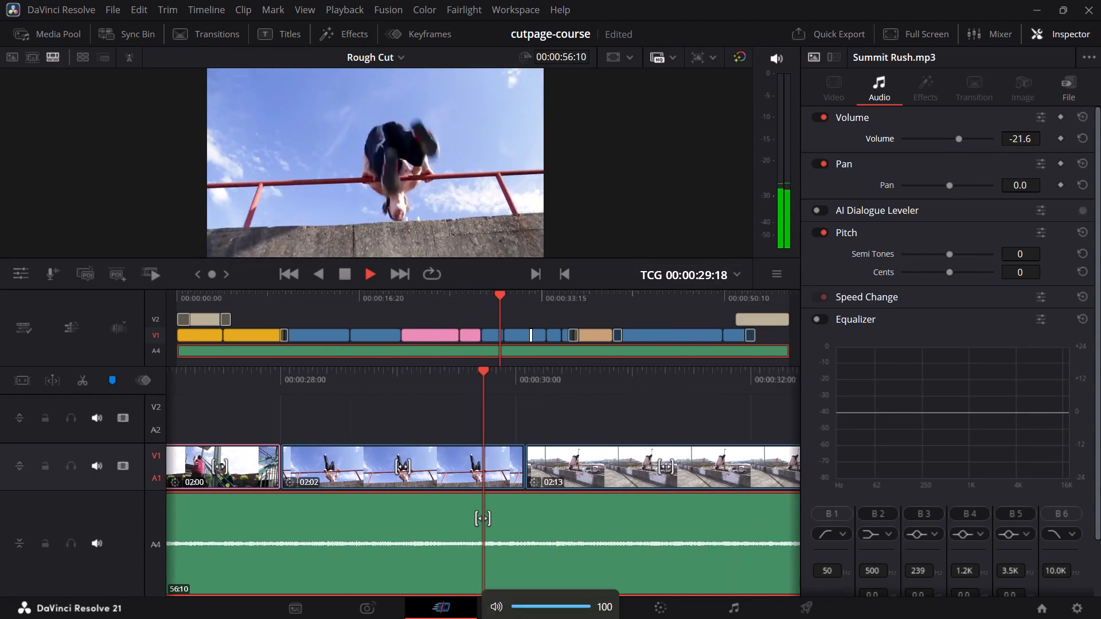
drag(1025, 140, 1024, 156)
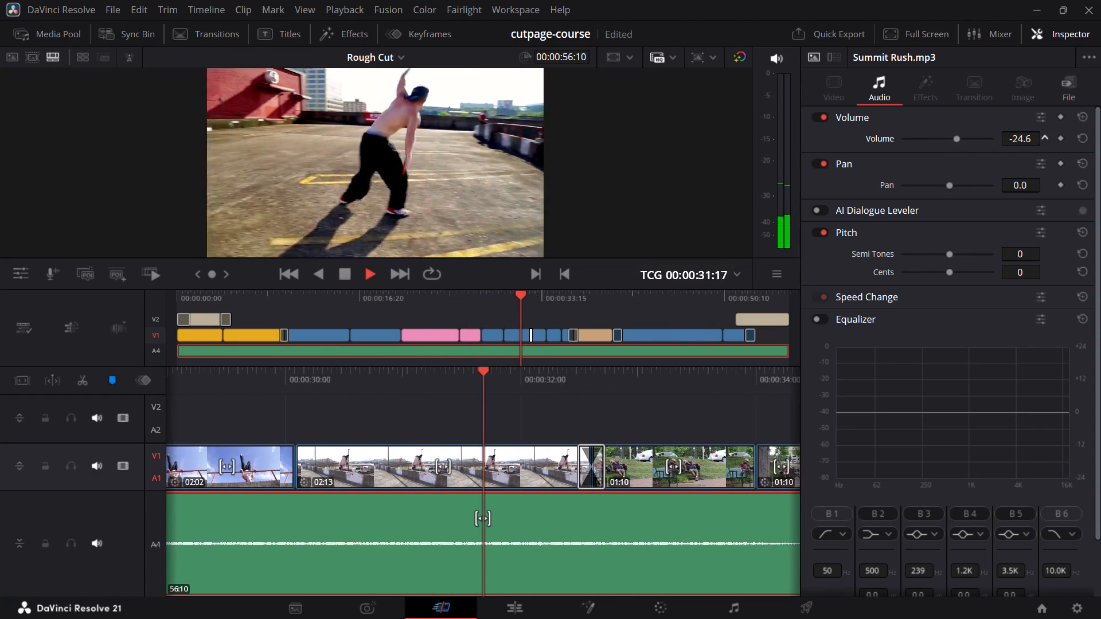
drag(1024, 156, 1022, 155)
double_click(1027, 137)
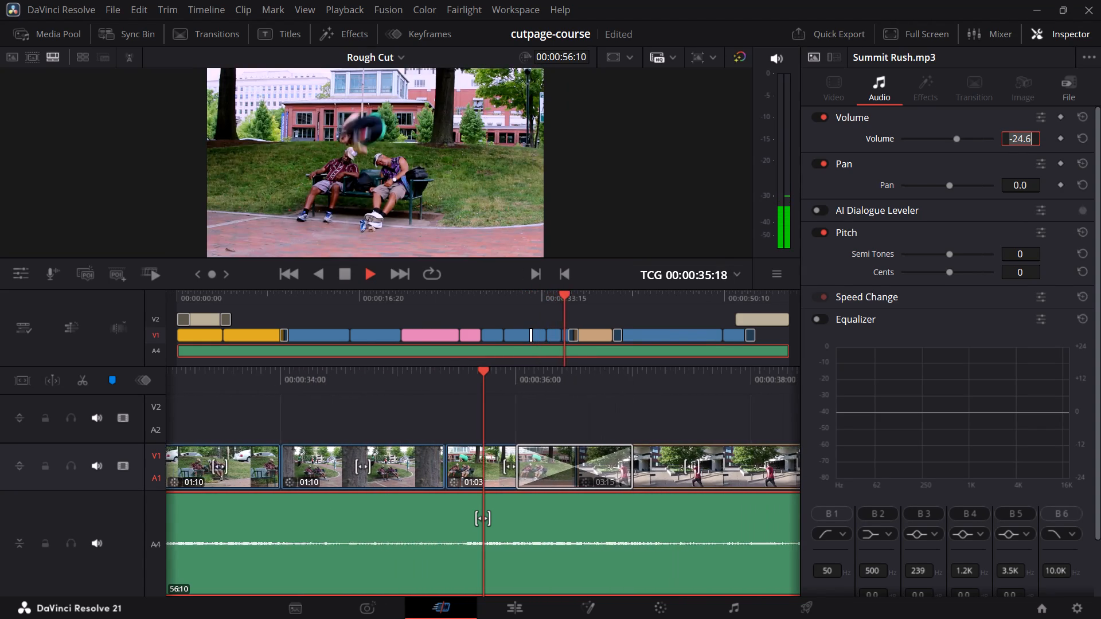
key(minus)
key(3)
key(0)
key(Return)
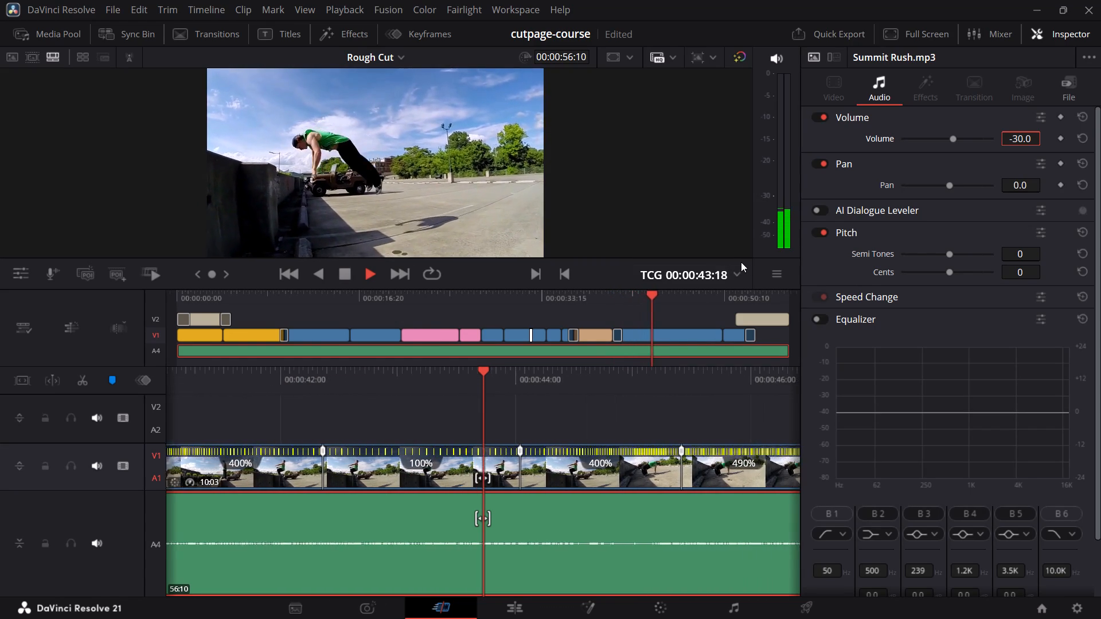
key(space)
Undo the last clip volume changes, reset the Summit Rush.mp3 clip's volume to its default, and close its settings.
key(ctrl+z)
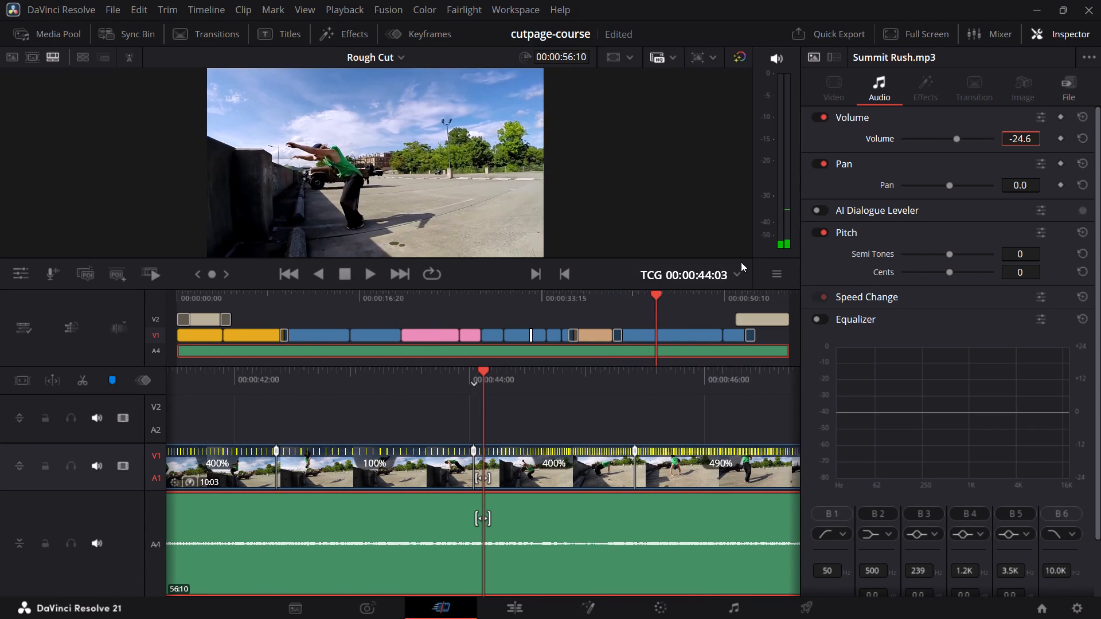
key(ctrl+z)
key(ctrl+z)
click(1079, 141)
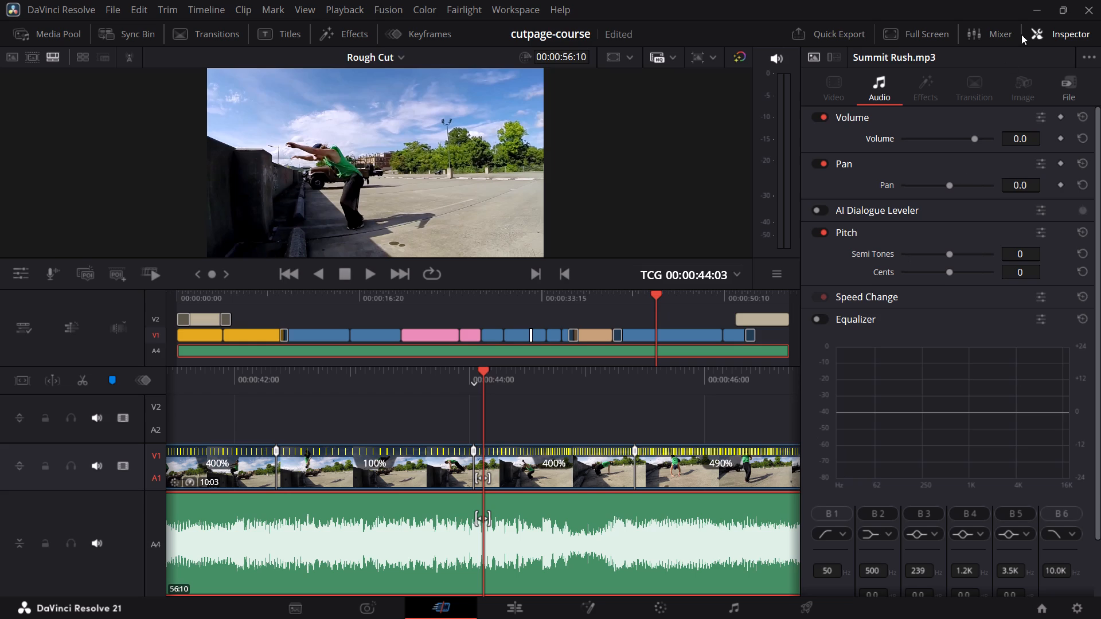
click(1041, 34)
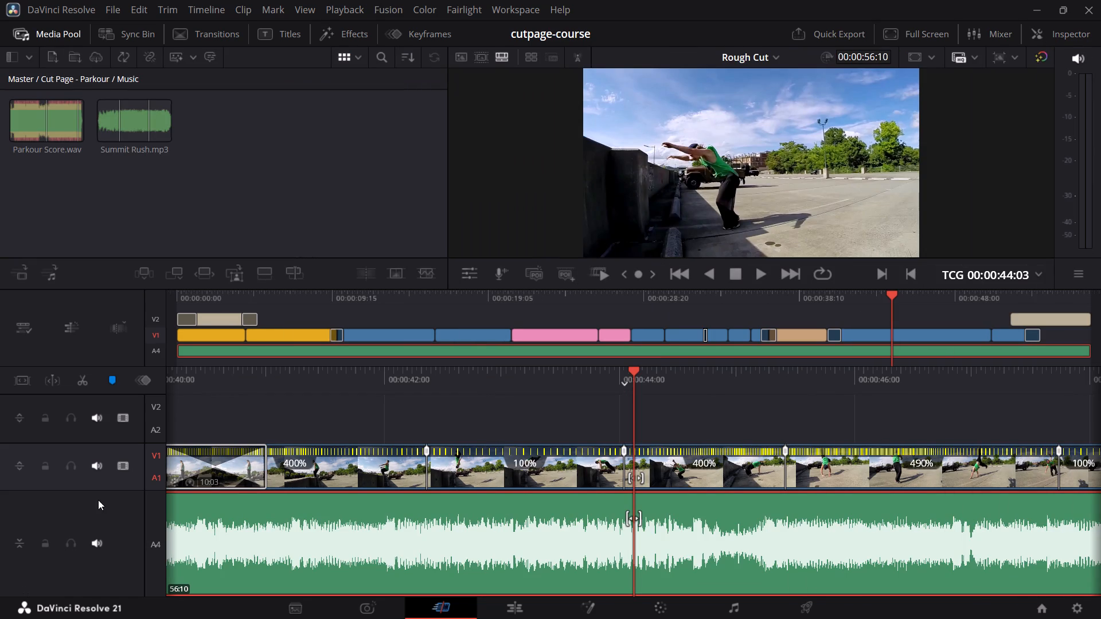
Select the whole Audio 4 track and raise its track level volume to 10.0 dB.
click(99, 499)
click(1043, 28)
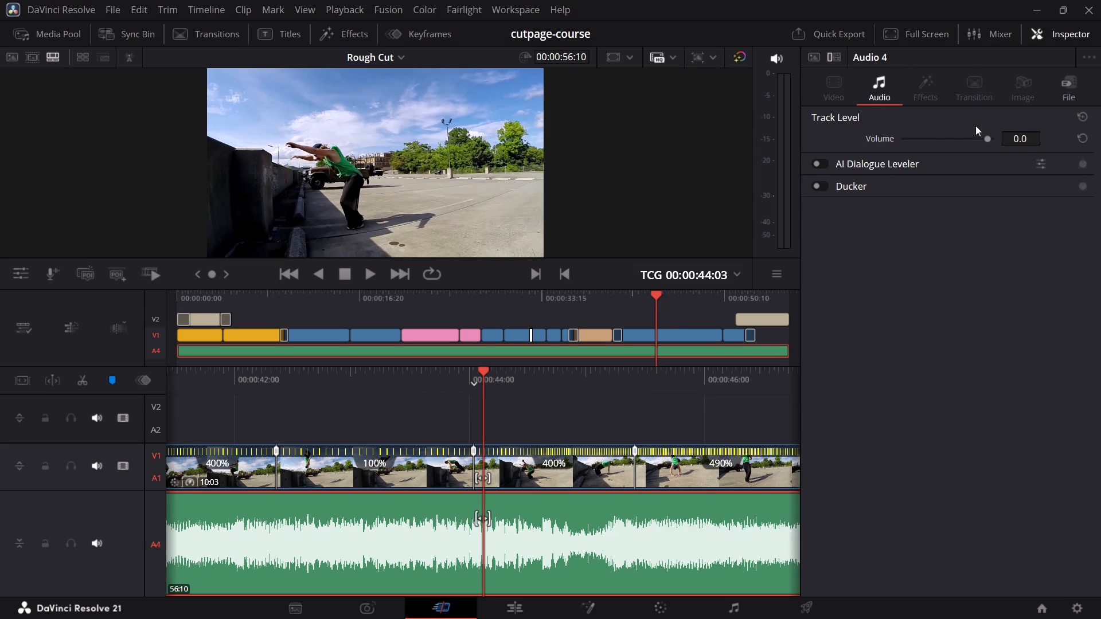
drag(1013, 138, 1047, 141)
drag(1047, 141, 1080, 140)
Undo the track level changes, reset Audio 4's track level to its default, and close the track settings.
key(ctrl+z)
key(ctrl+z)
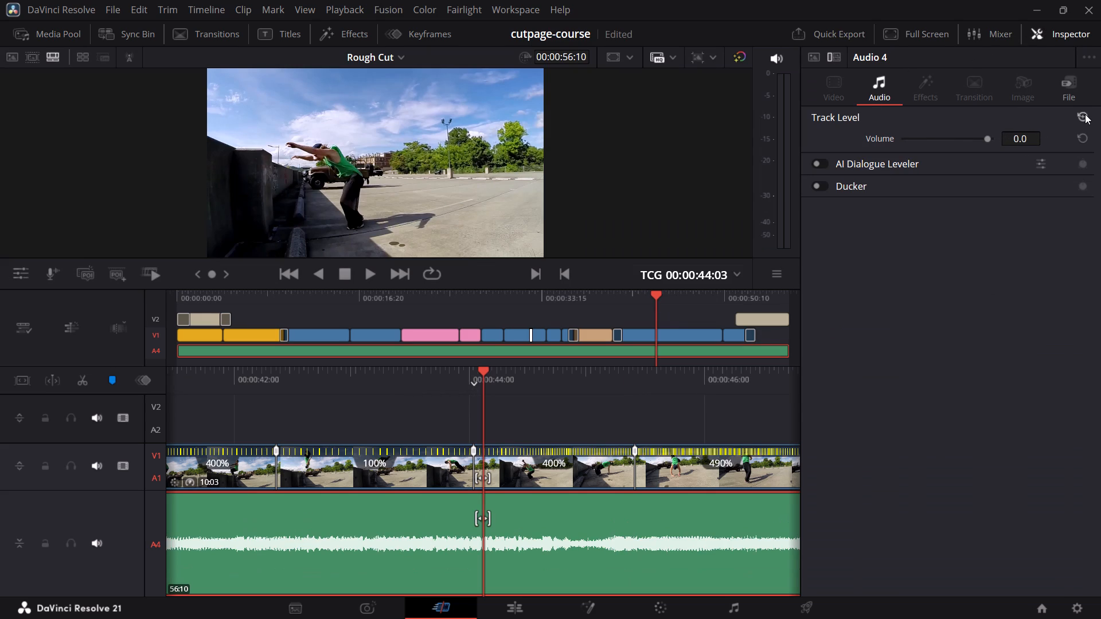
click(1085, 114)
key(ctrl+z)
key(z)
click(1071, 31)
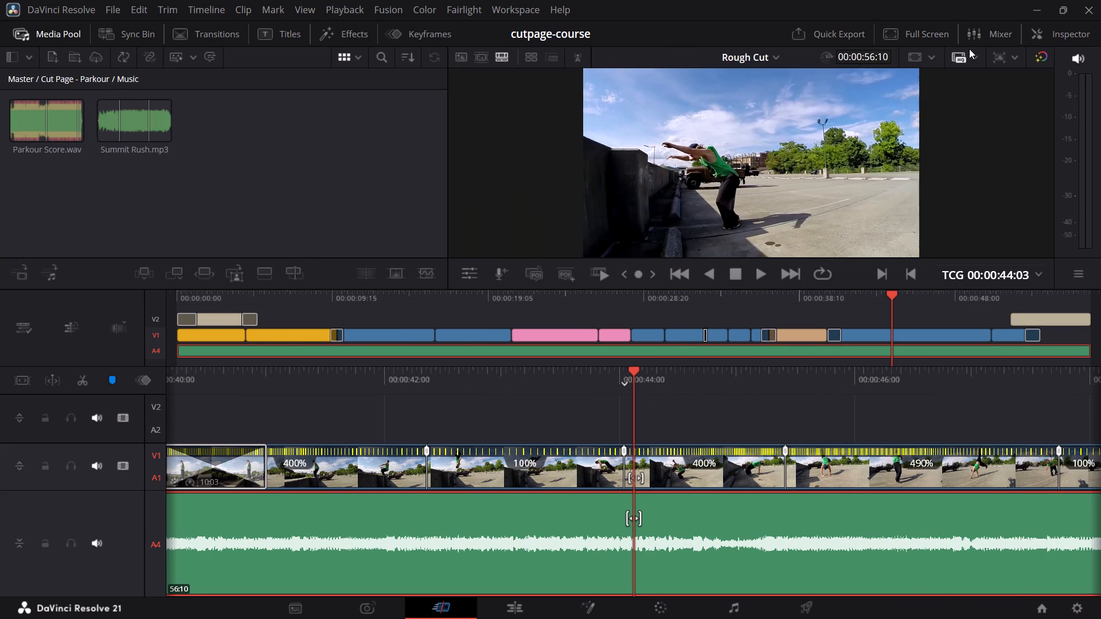
Reopen the Audio 4 track settings, reset the track volume, and play a short stretch from 00:00:44:03.
click(757, 506)
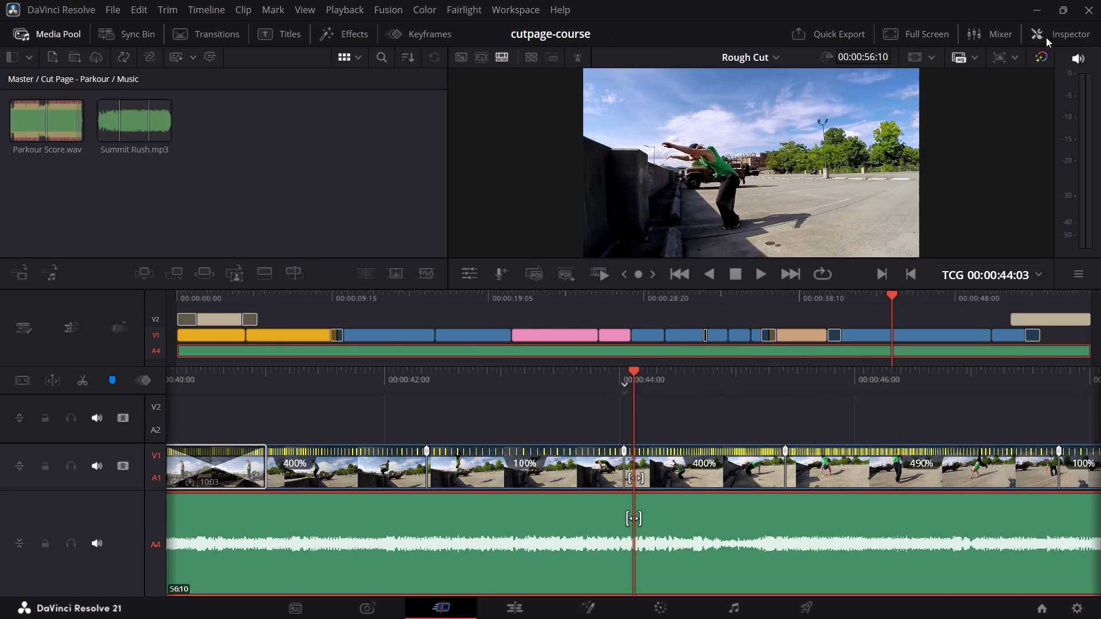
click(1048, 36)
click(1083, 138)
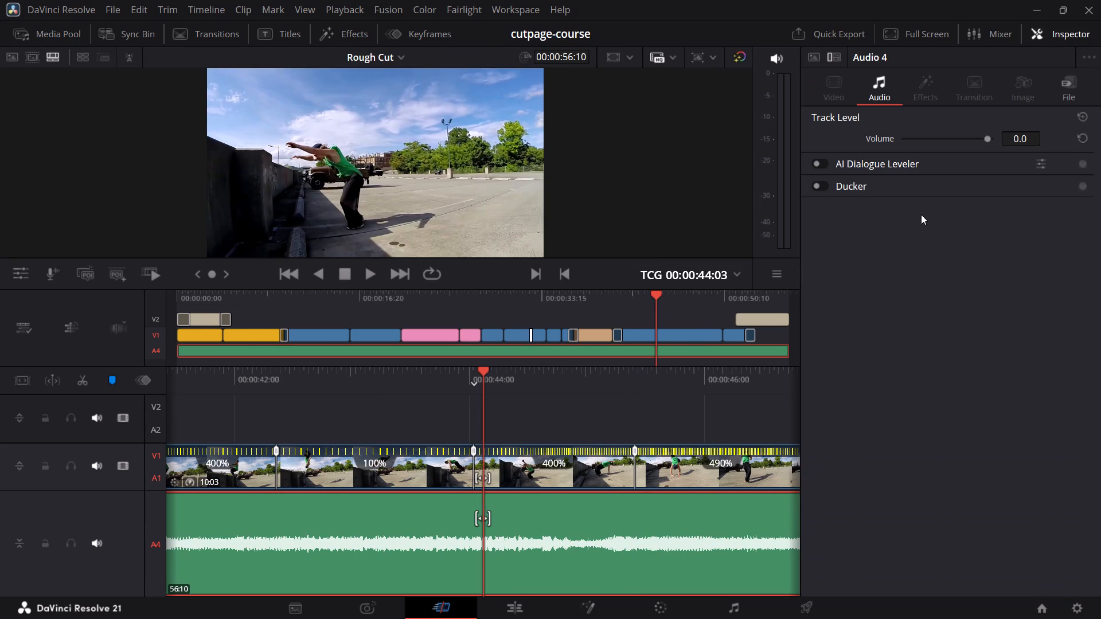
key(space)
key(space)
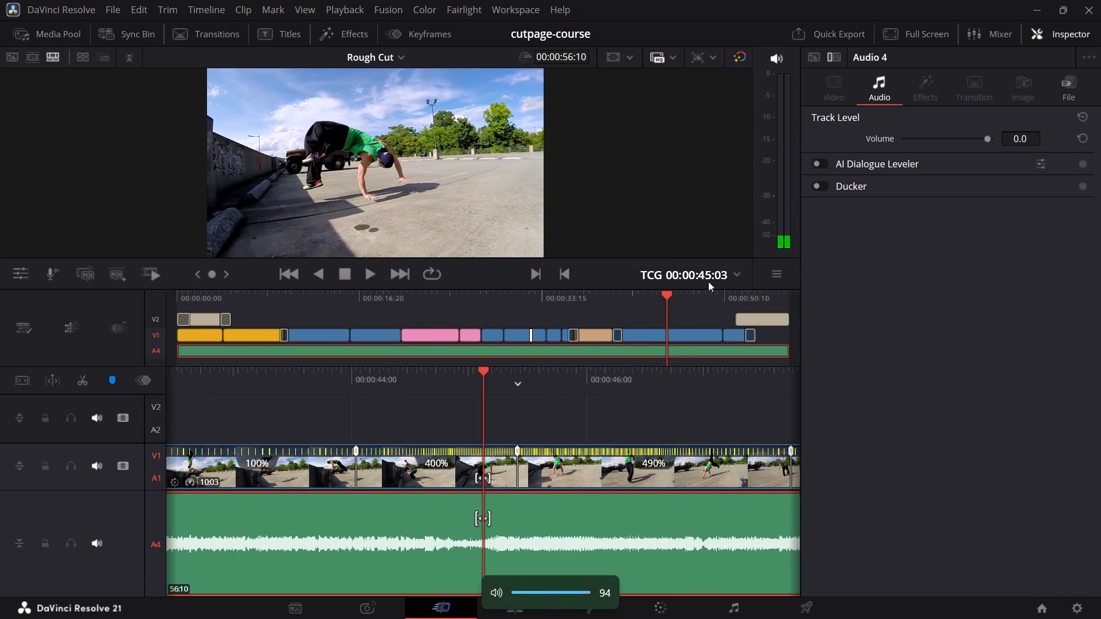
Vary the Audio 4 track level volume between -10.0 and 10.0 dB, leaving it at -65.0 dB.
drag(1028, 138, 1017, 140)
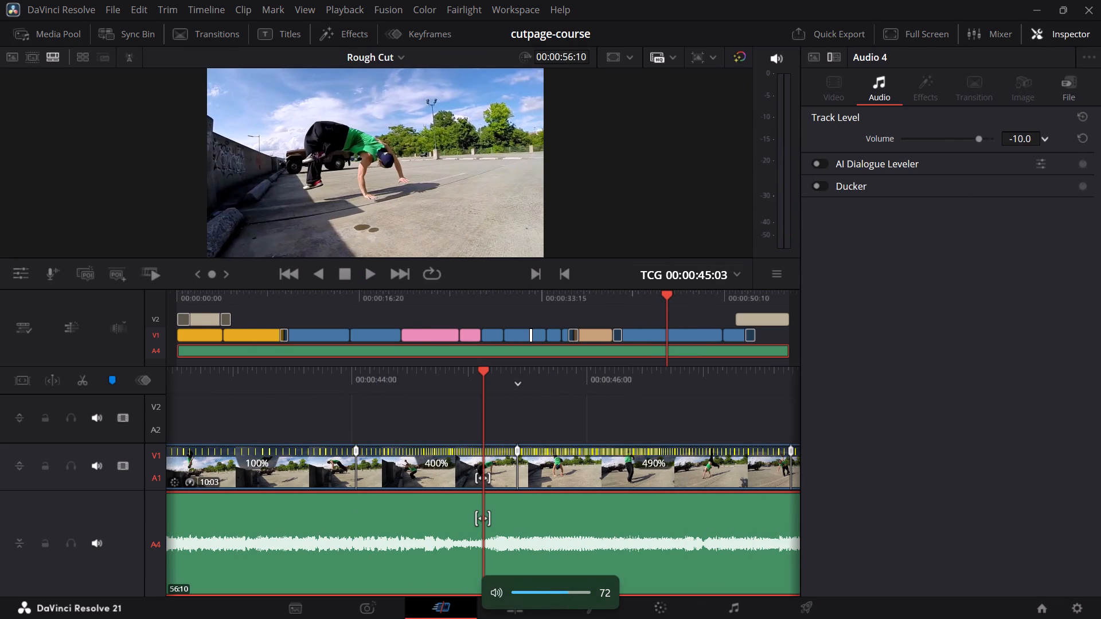
drag(1017, 140, 610, 300)
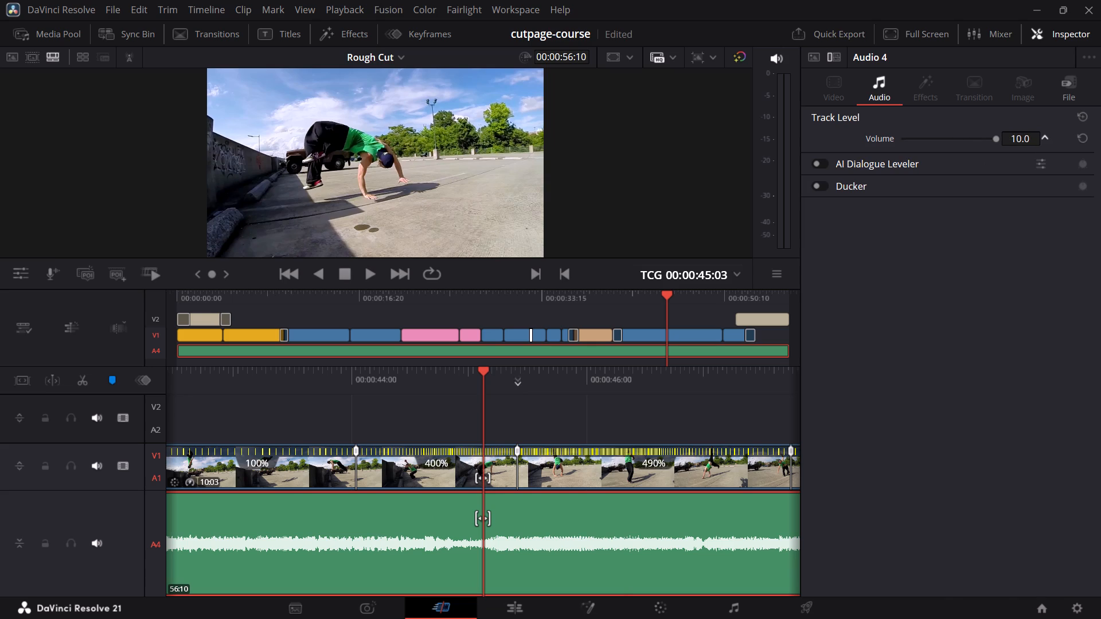
drag(610, 300, 651, 320)
drag(651, 320, 597, 343)
Delete the music clip from the Audio 4 track of the Rough Cut timeline.
click(676, 515)
key(BackSpace)
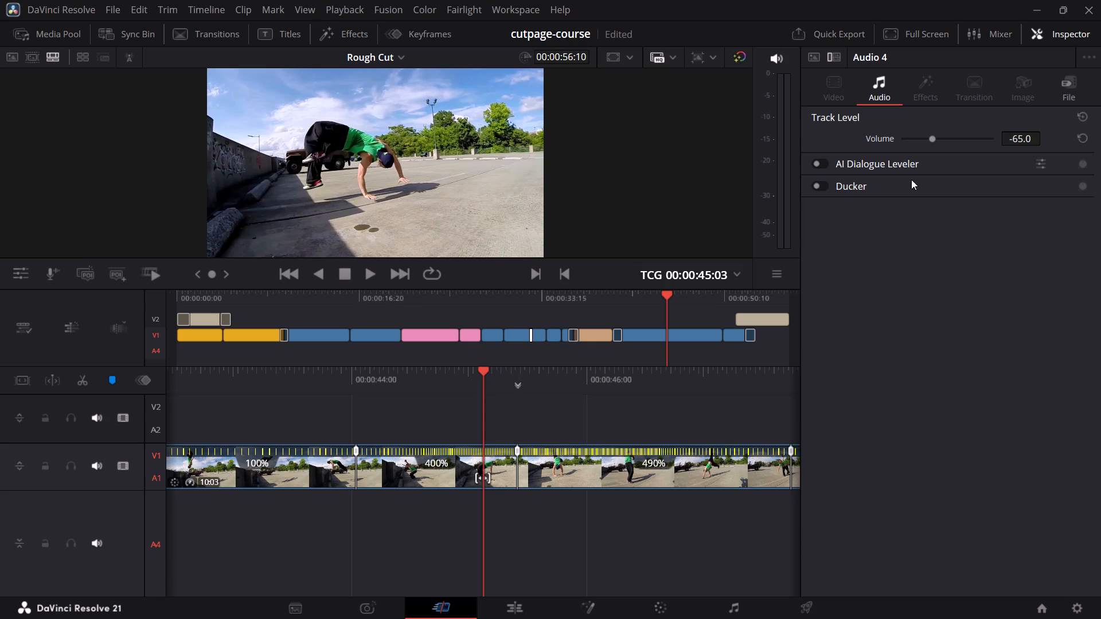
Bring back the Music bin, return the Rough Cut playhead to 00:00:00:00, and keep A4 as the destination track.
click(1044, 30)
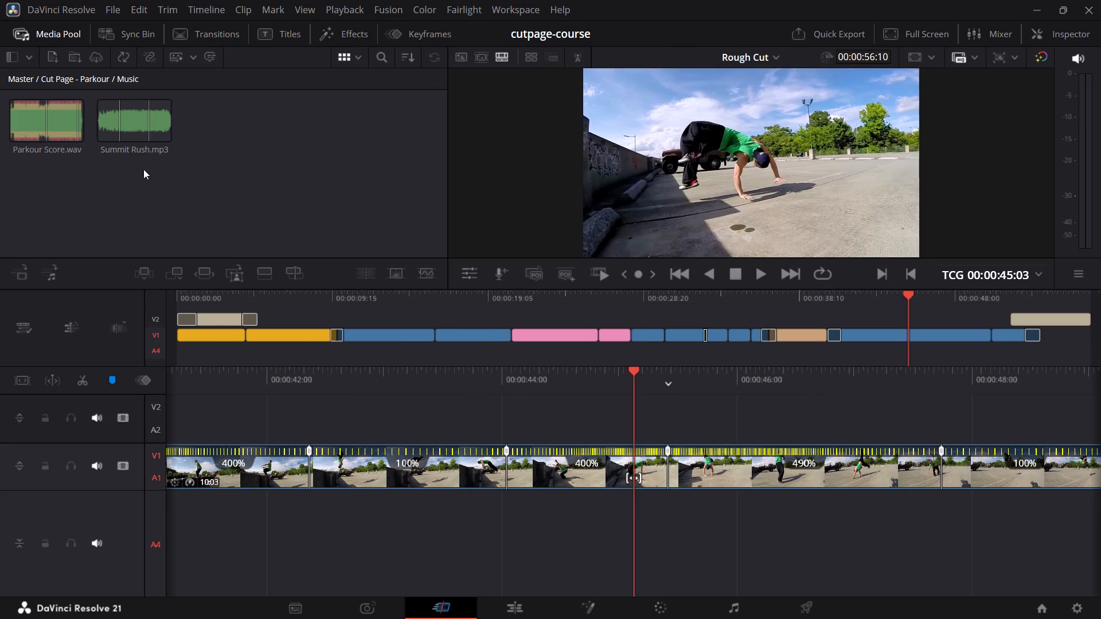
double_click(123, 133)
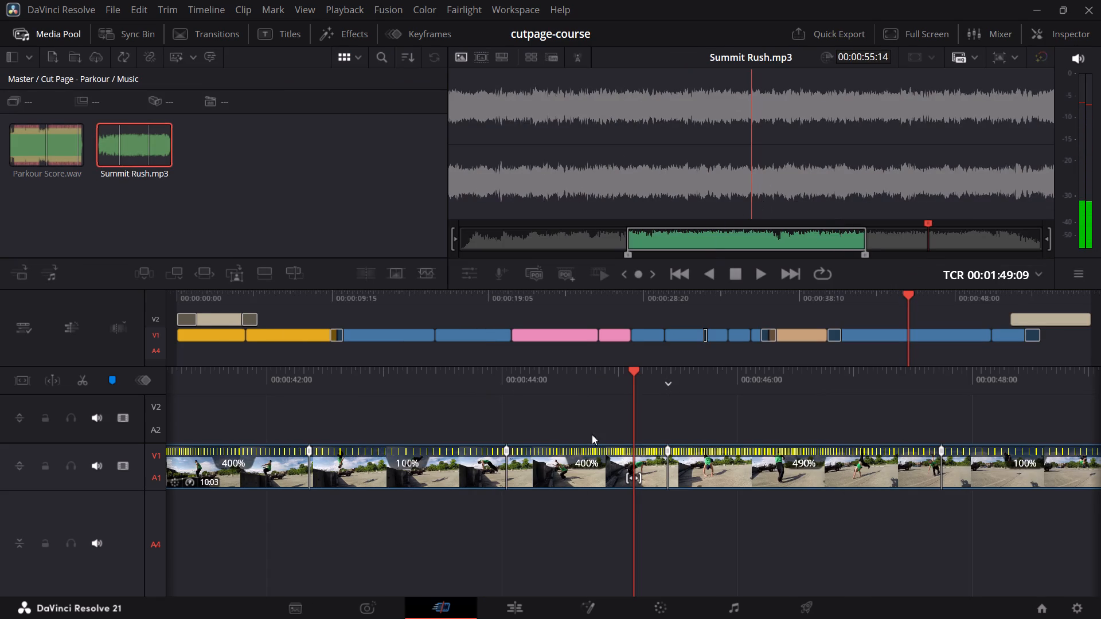
drag(782, 293, 569, 353)
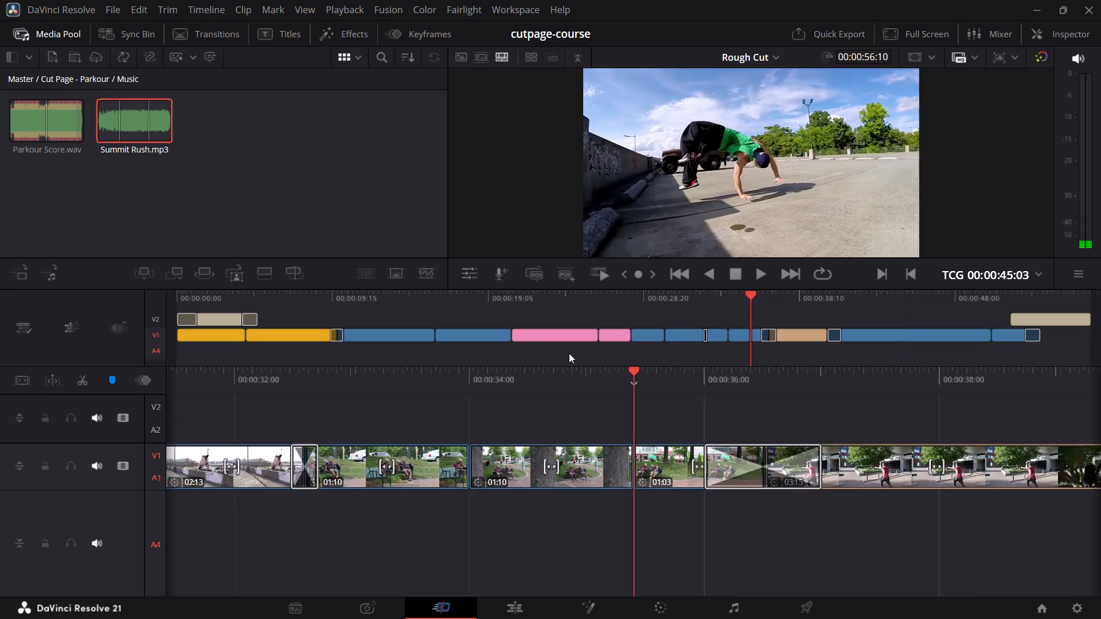
drag(569, 353, 171, 374)
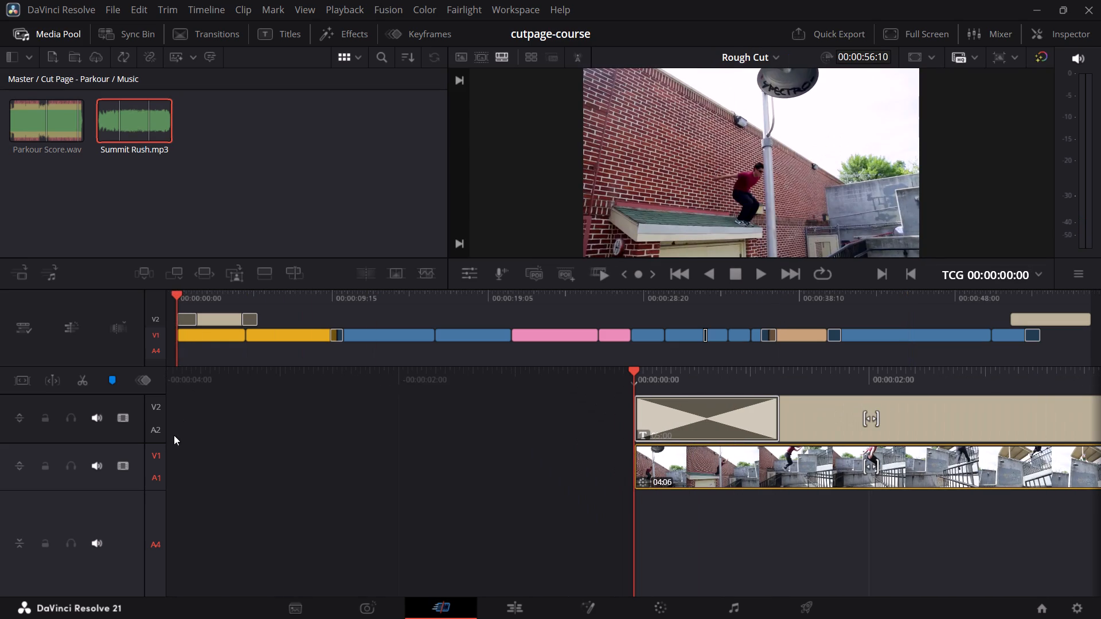
click(151, 544)
click(151, 544)
click(159, 348)
Open Summit Rush.mp3 in the source viewer and place its marked range on A4 at the very start of the timeline.
key(shift+F10)
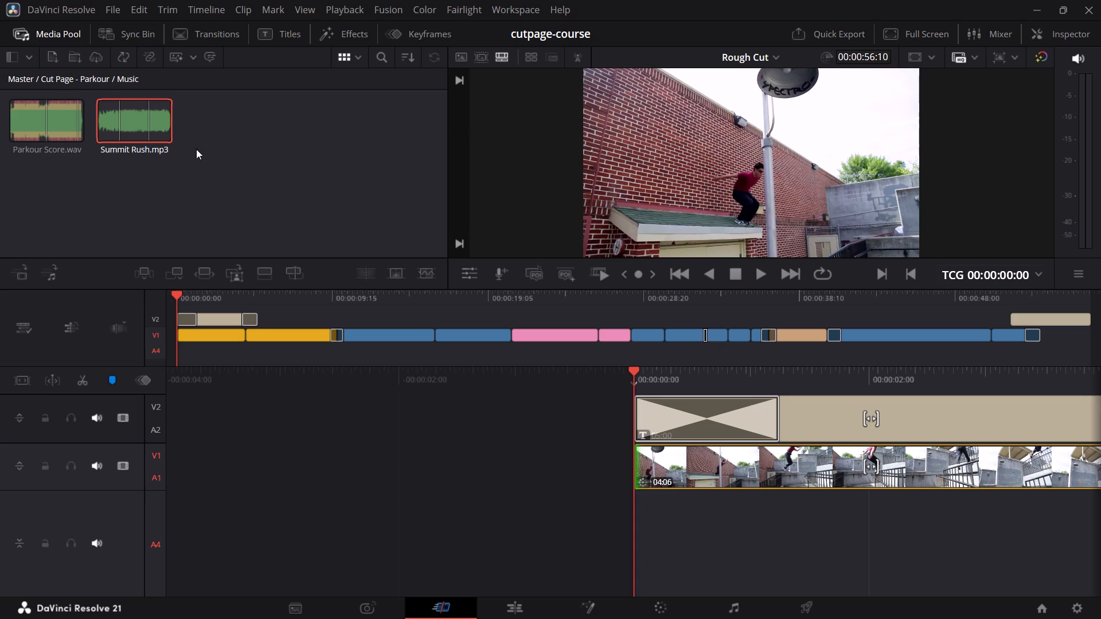
double_click(154, 128)
key(shift+F10)
key(shift+F10)
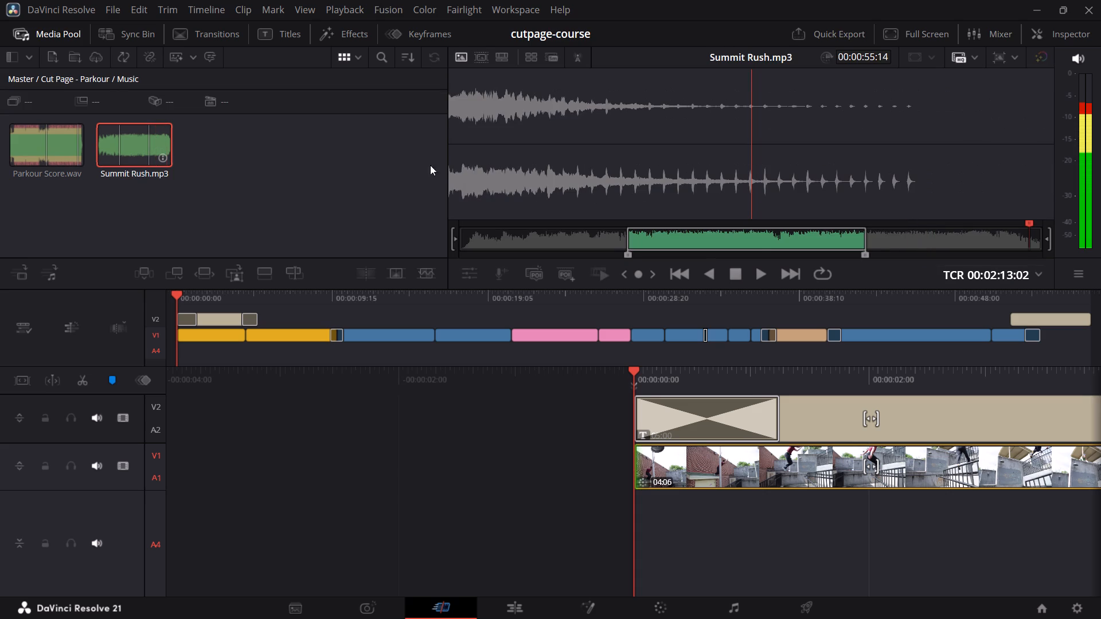
drag(761, 241, 757, 401)
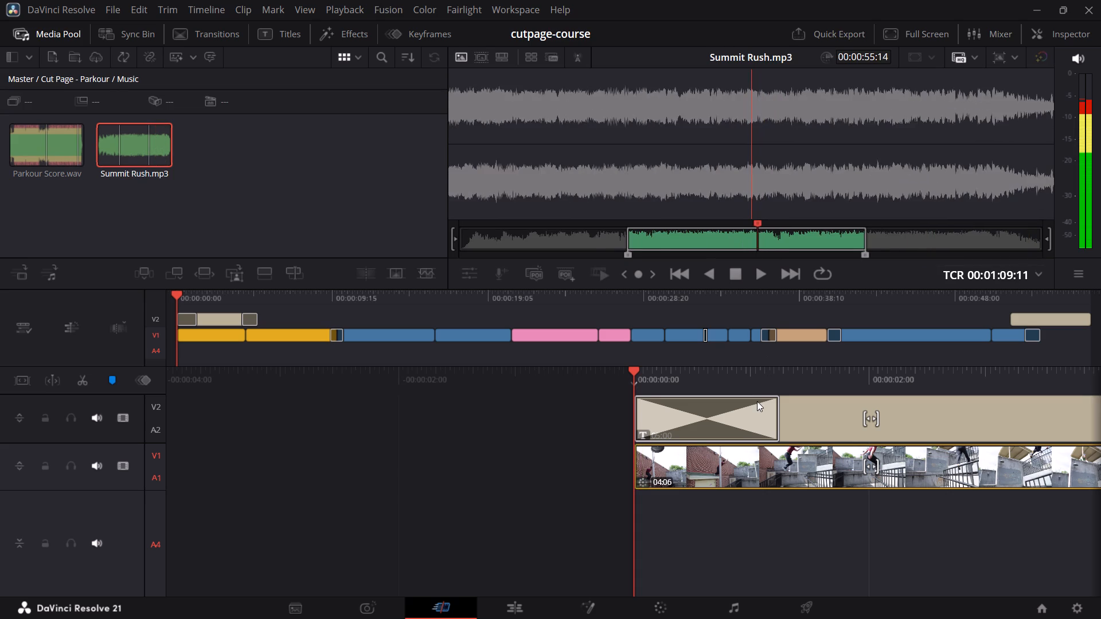
drag(757, 401, 595, 395)
drag(805, 143, 602, 273)
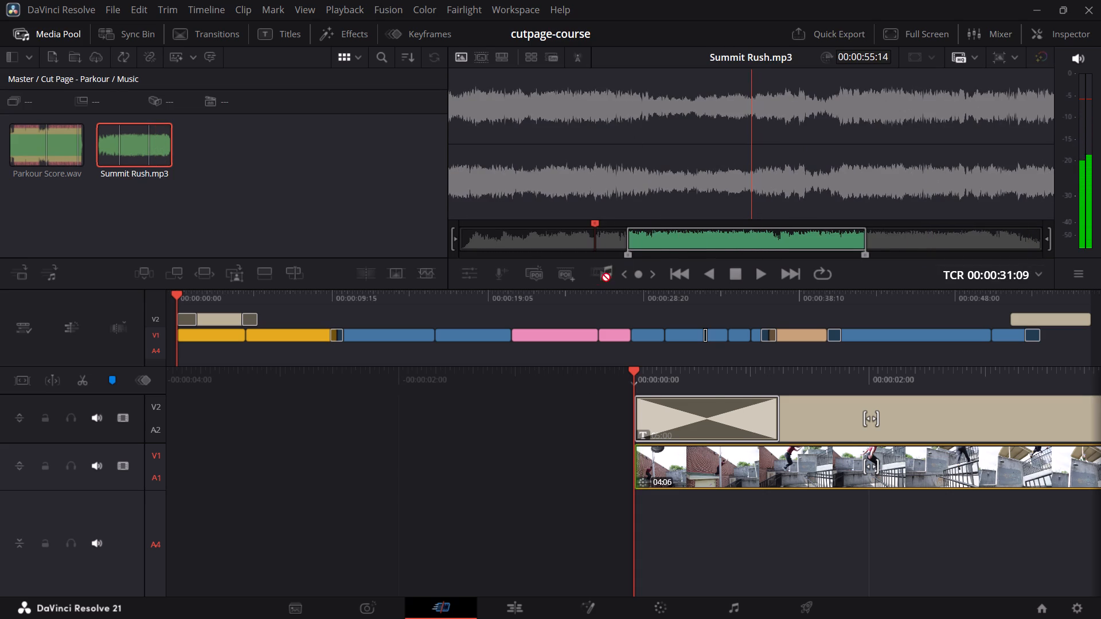
drag(602, 273, 174, 346)
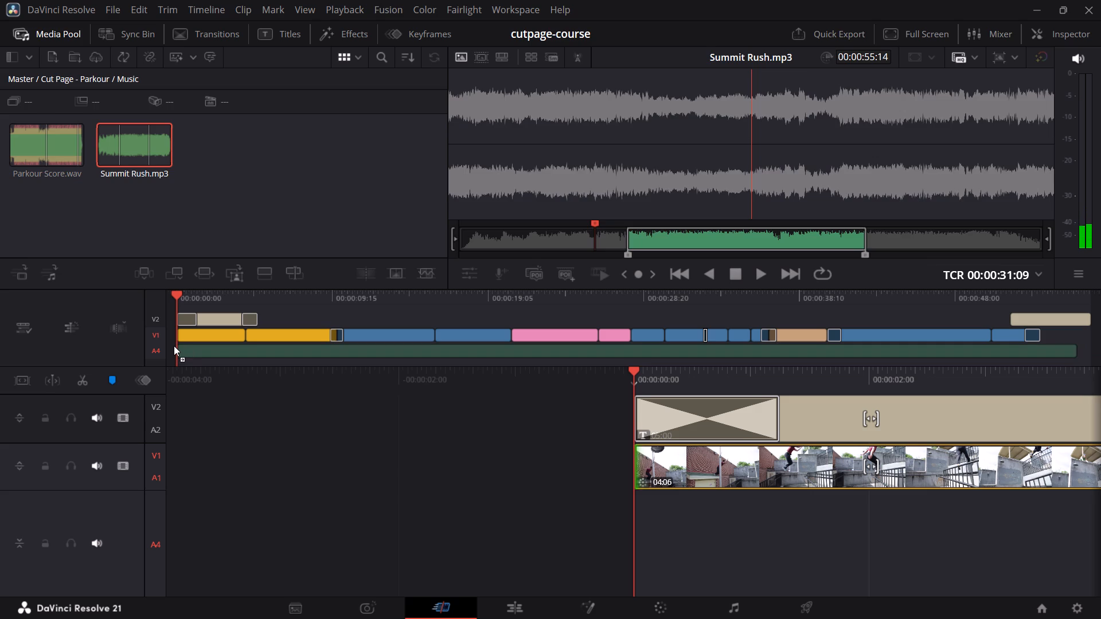
drag(174, 346, 173, 346)
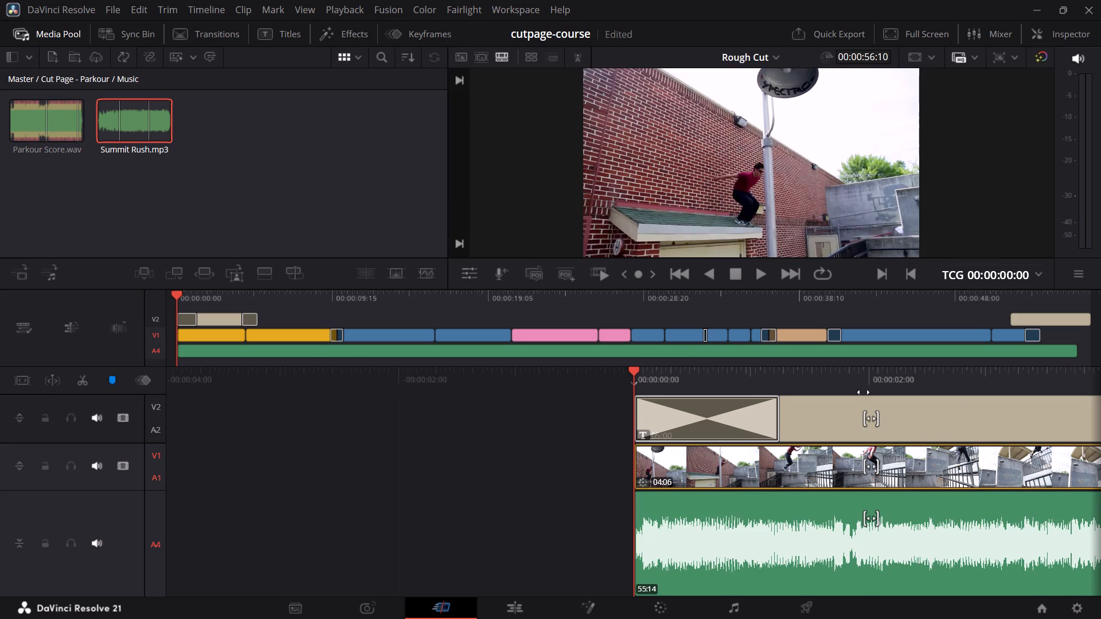
Select the new Summit Rush.mp3 clip, open its audio settings, and set its volume to -30 dB.
click(906, 540)
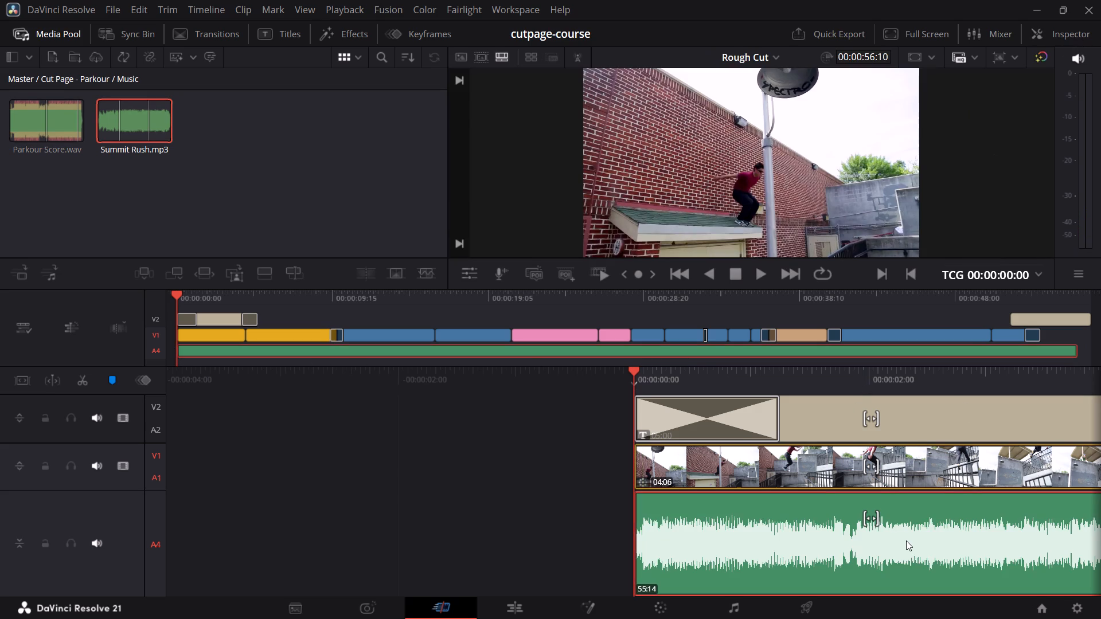
click(1067, 29)
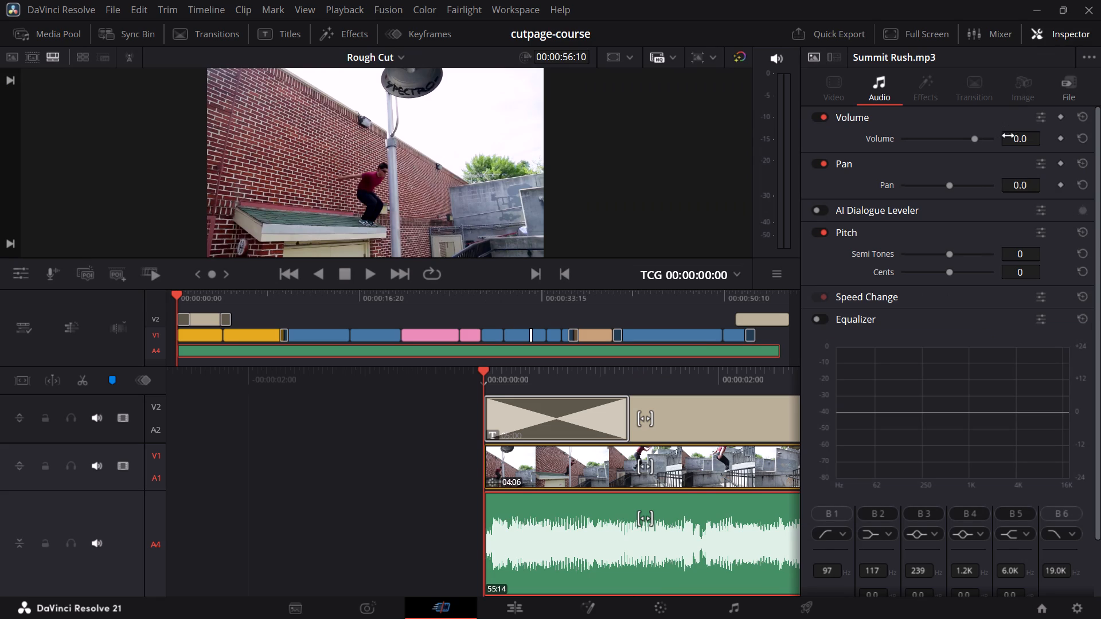
double_click(1014, 143)
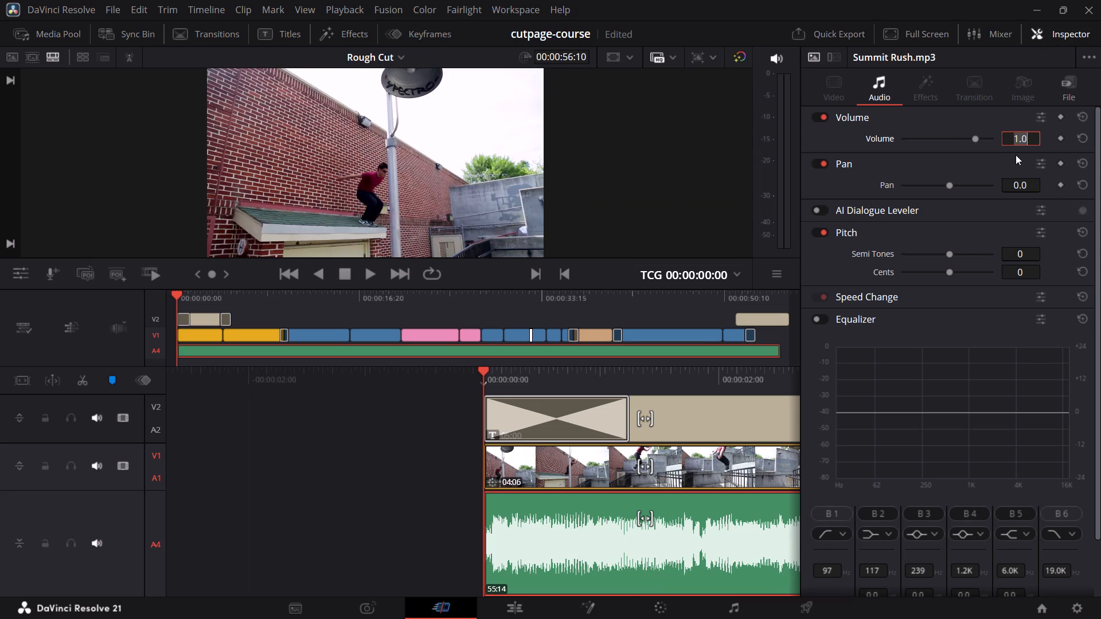
text(-30)
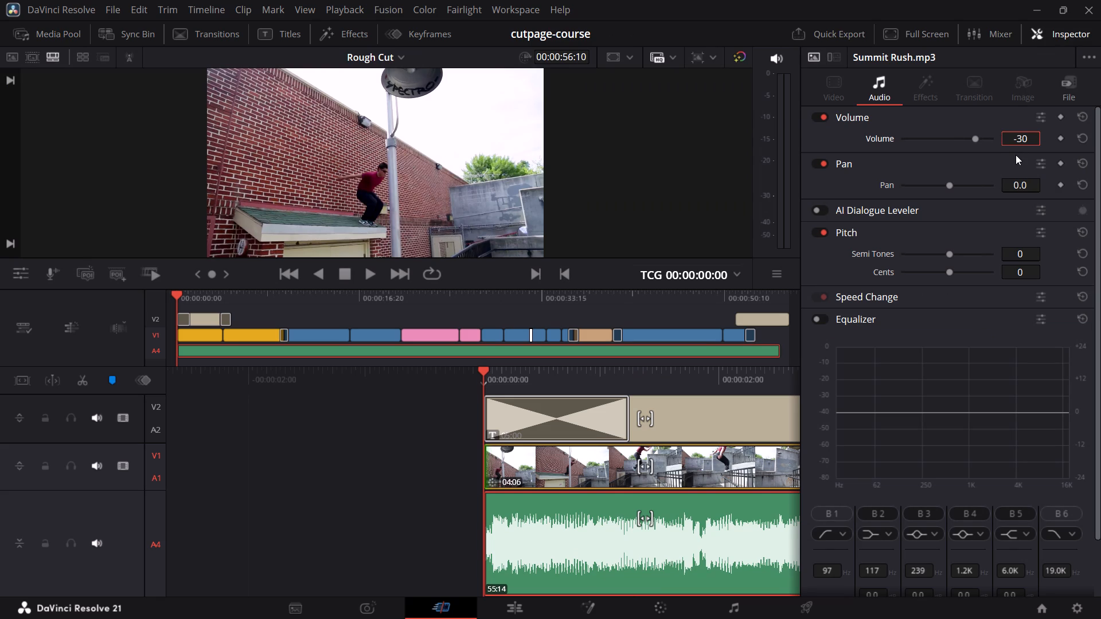
key(Return)
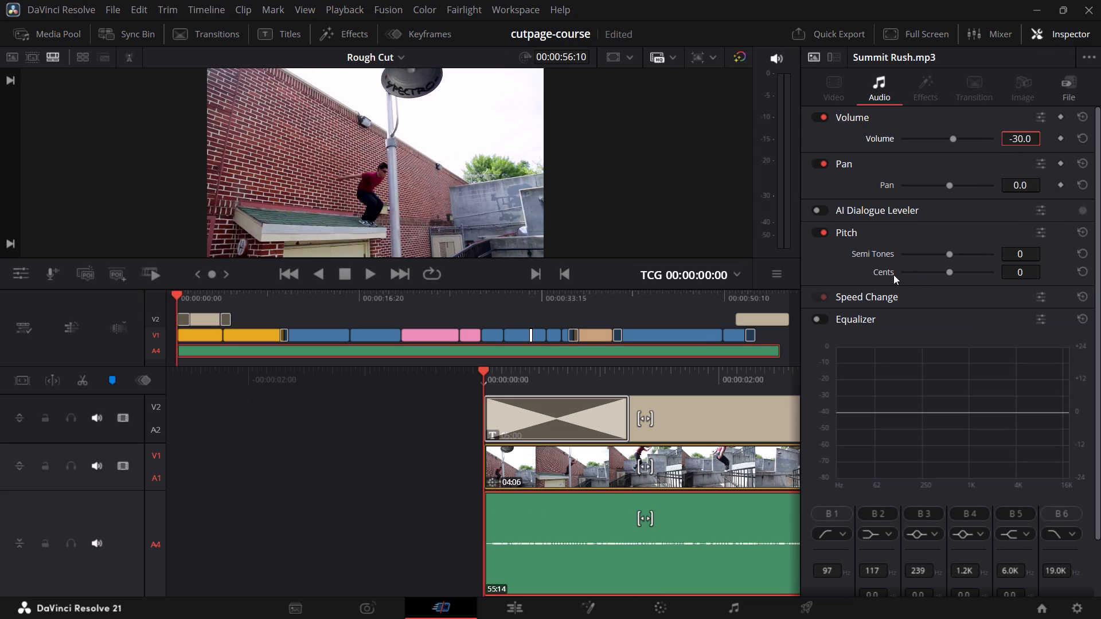
Play the timeline from its start to about 00:00:04:07 to listen to the quieter music.
key(space)
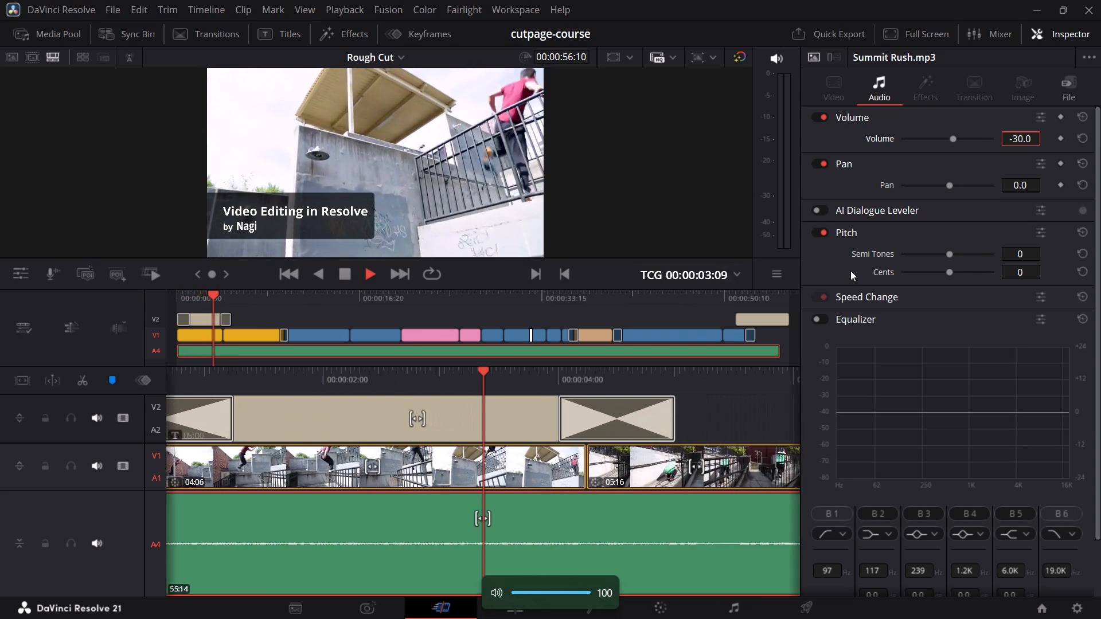
key(space)
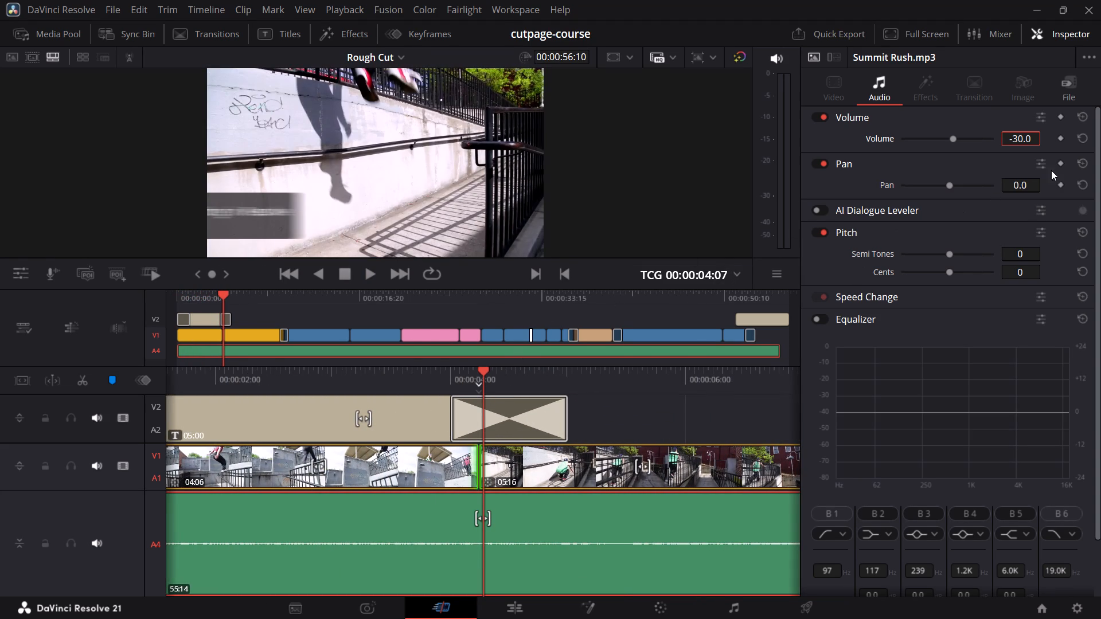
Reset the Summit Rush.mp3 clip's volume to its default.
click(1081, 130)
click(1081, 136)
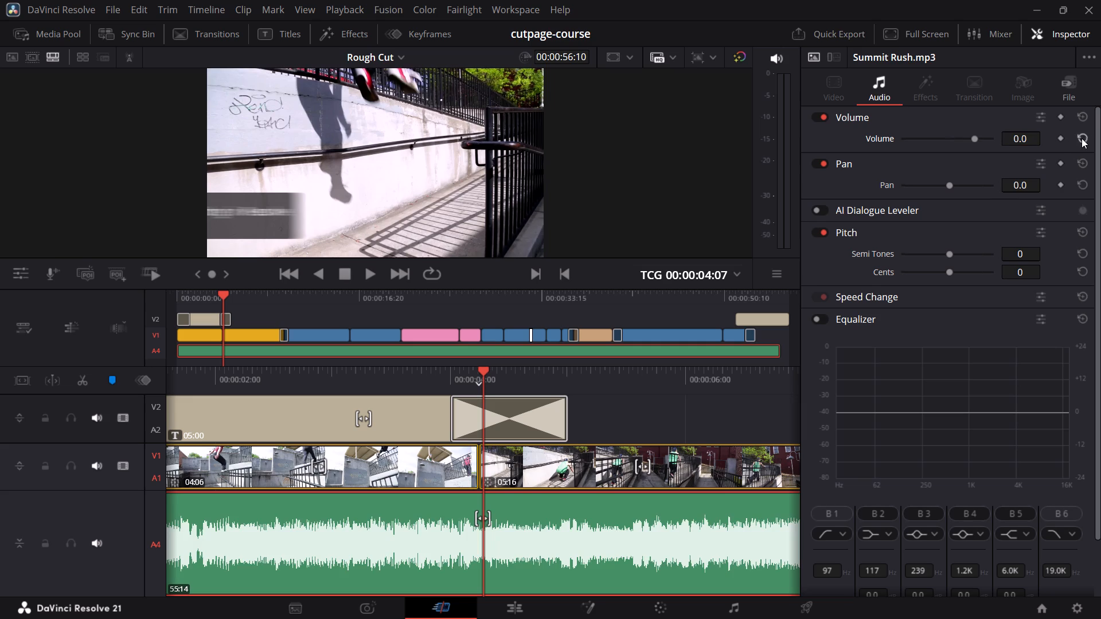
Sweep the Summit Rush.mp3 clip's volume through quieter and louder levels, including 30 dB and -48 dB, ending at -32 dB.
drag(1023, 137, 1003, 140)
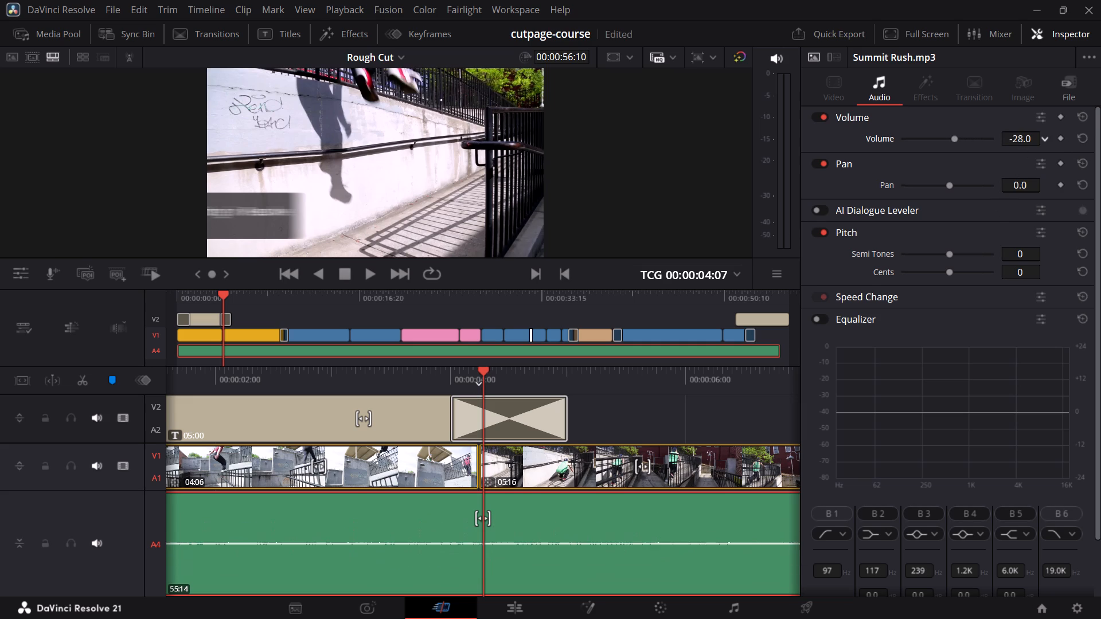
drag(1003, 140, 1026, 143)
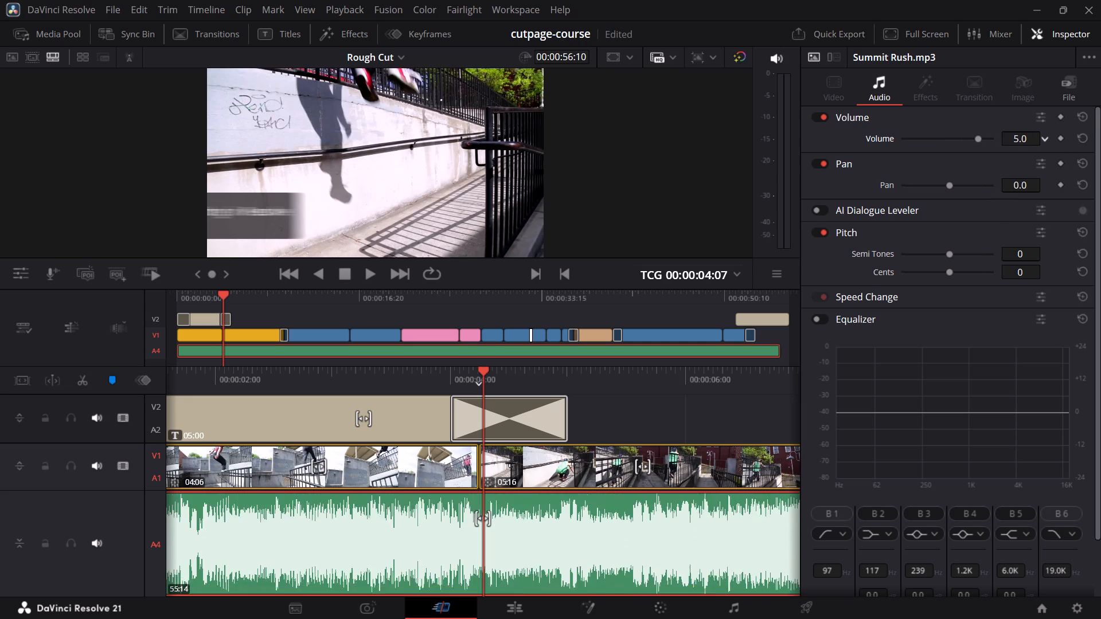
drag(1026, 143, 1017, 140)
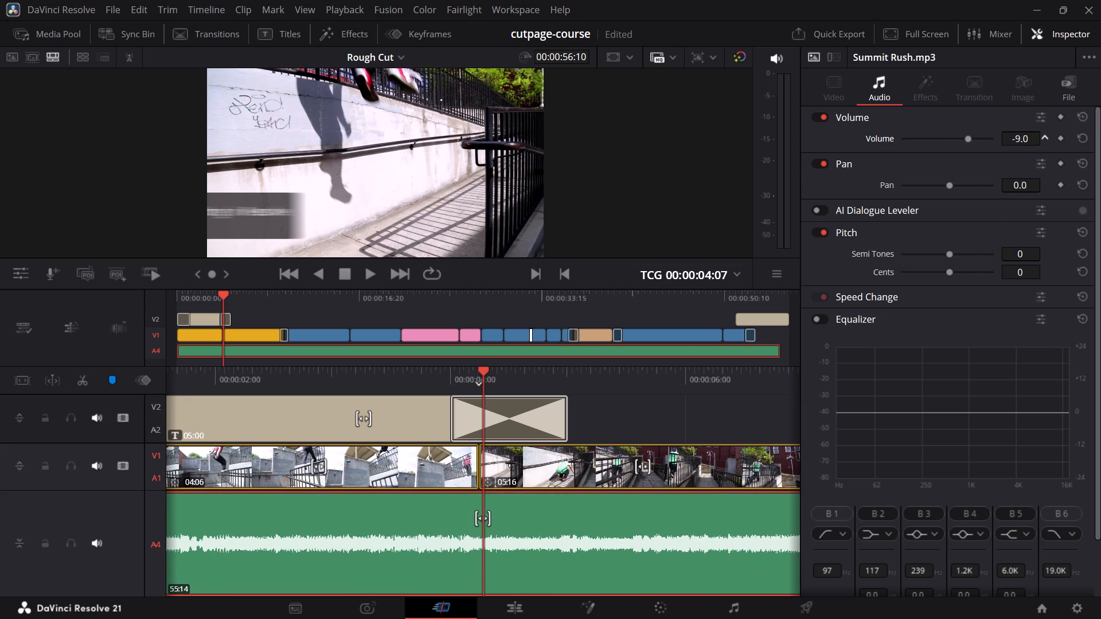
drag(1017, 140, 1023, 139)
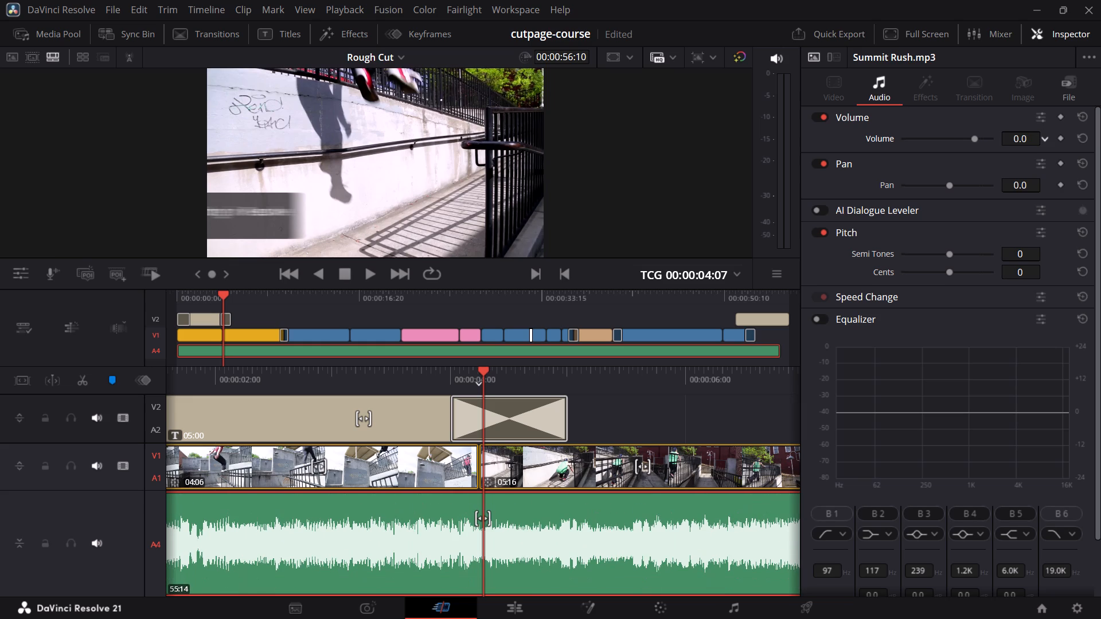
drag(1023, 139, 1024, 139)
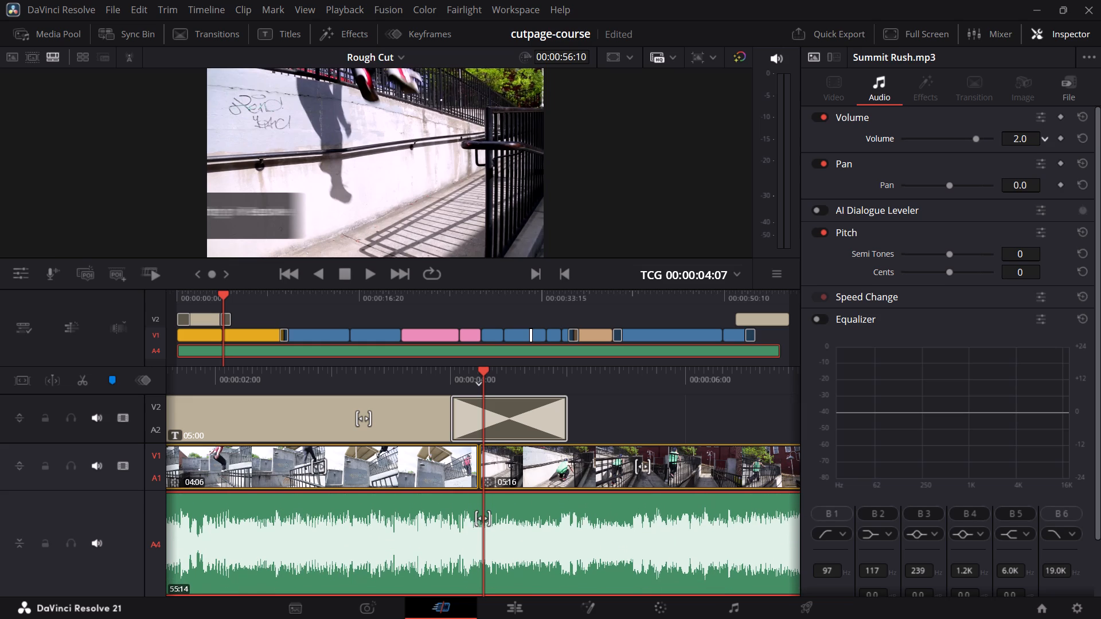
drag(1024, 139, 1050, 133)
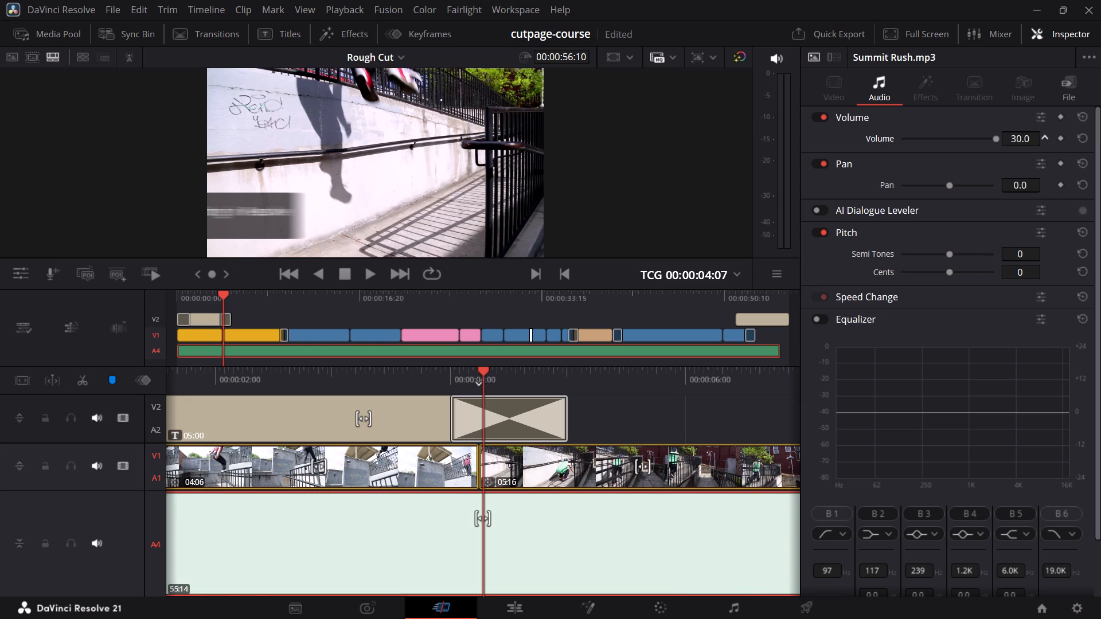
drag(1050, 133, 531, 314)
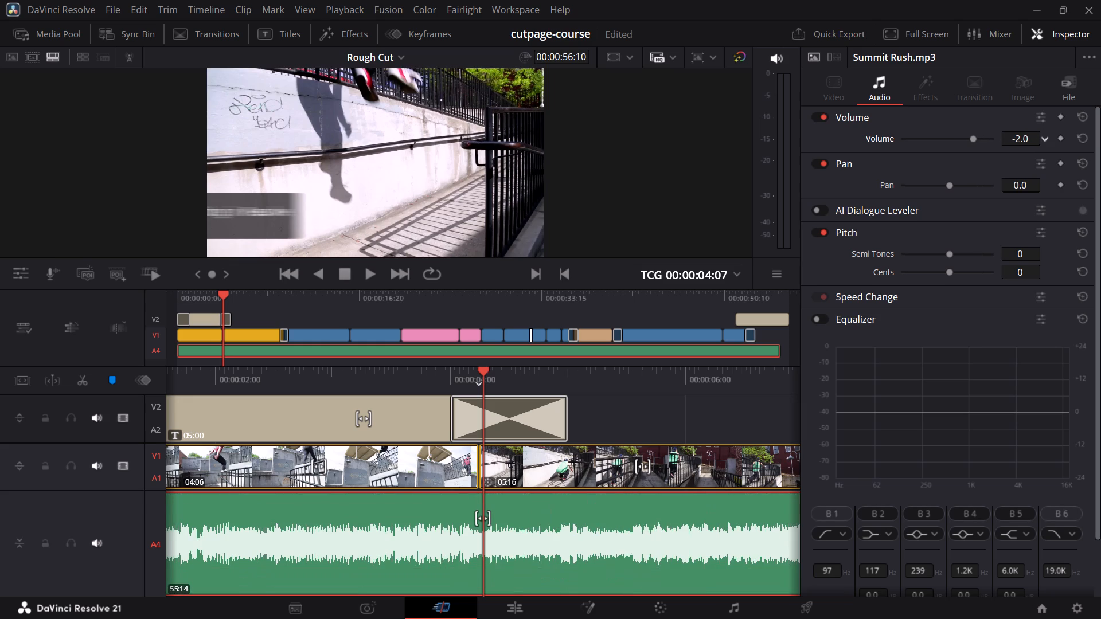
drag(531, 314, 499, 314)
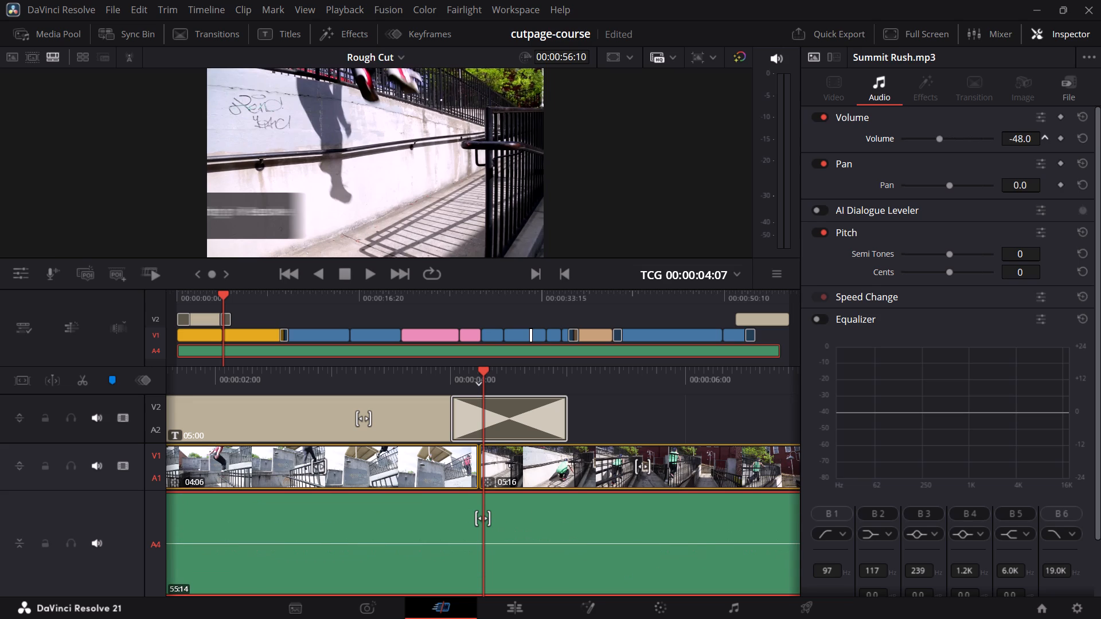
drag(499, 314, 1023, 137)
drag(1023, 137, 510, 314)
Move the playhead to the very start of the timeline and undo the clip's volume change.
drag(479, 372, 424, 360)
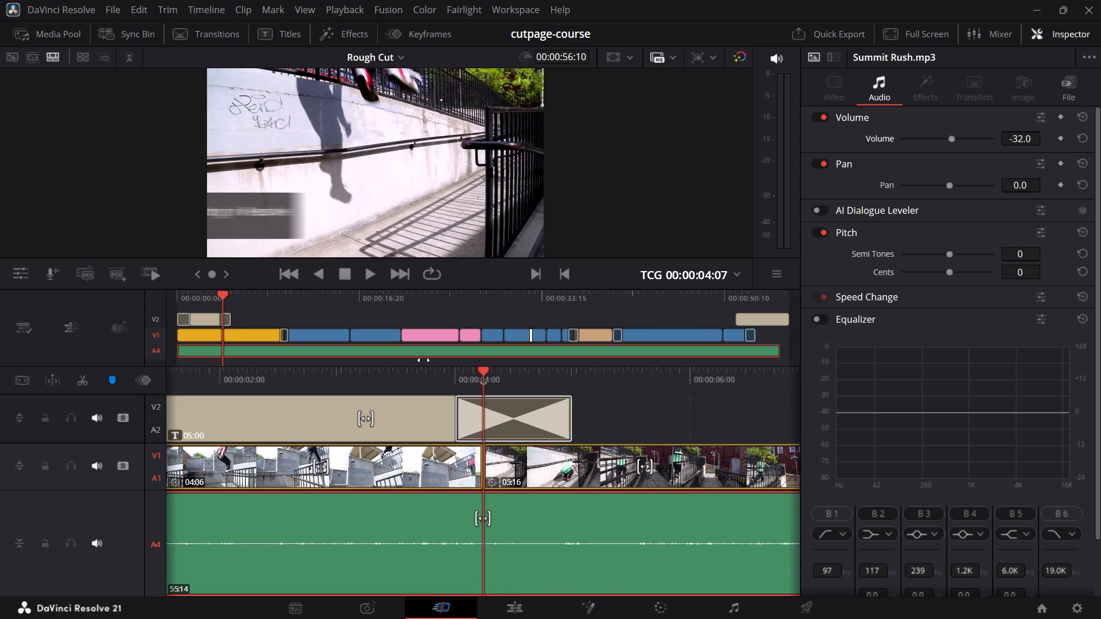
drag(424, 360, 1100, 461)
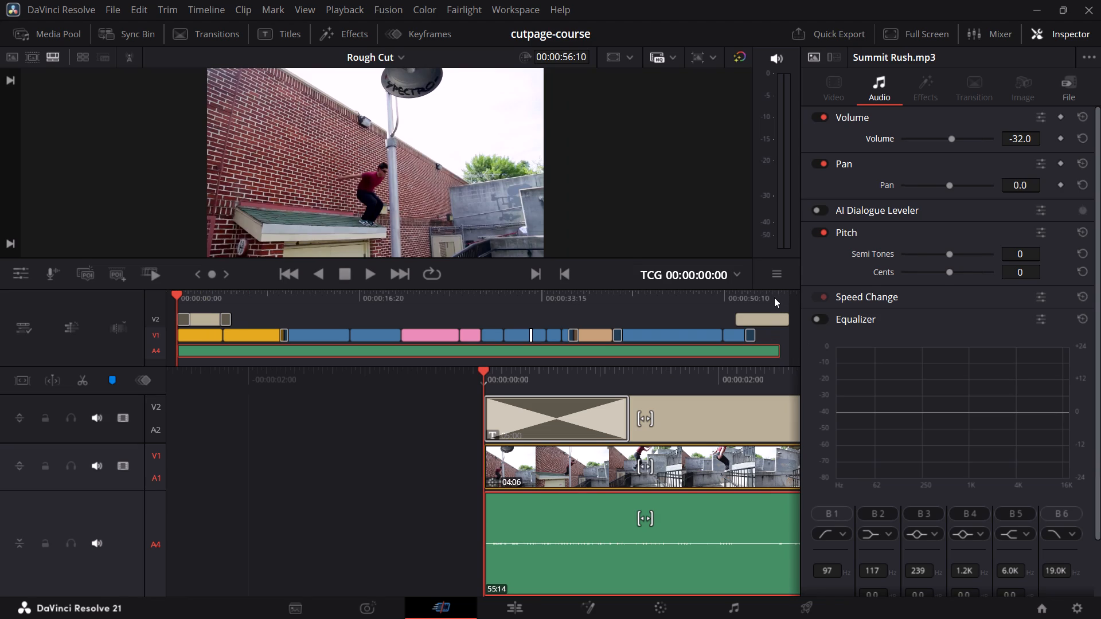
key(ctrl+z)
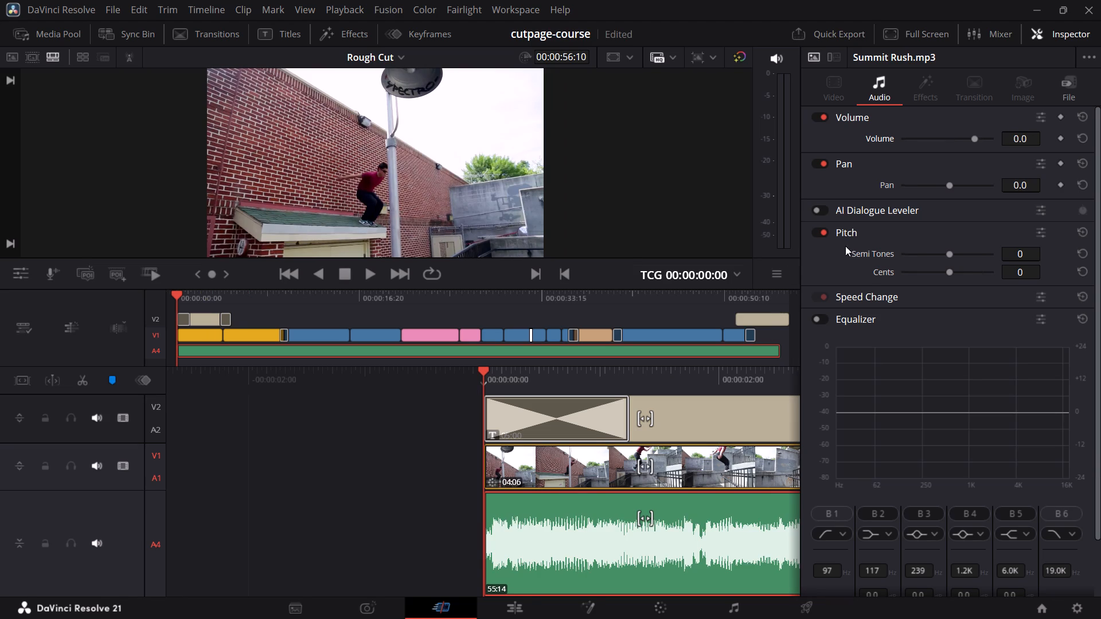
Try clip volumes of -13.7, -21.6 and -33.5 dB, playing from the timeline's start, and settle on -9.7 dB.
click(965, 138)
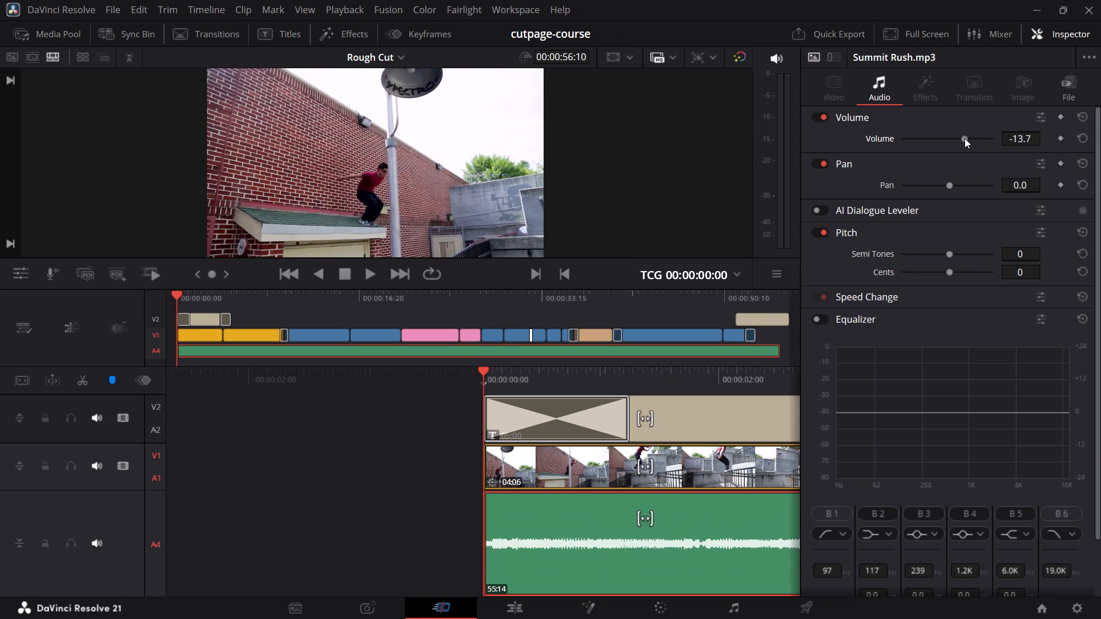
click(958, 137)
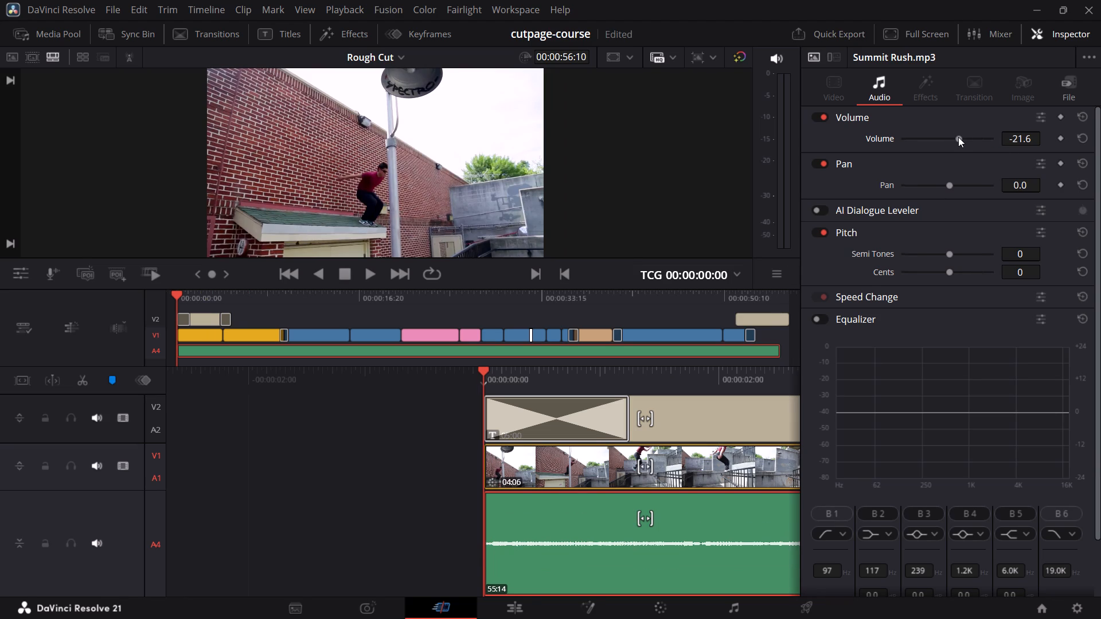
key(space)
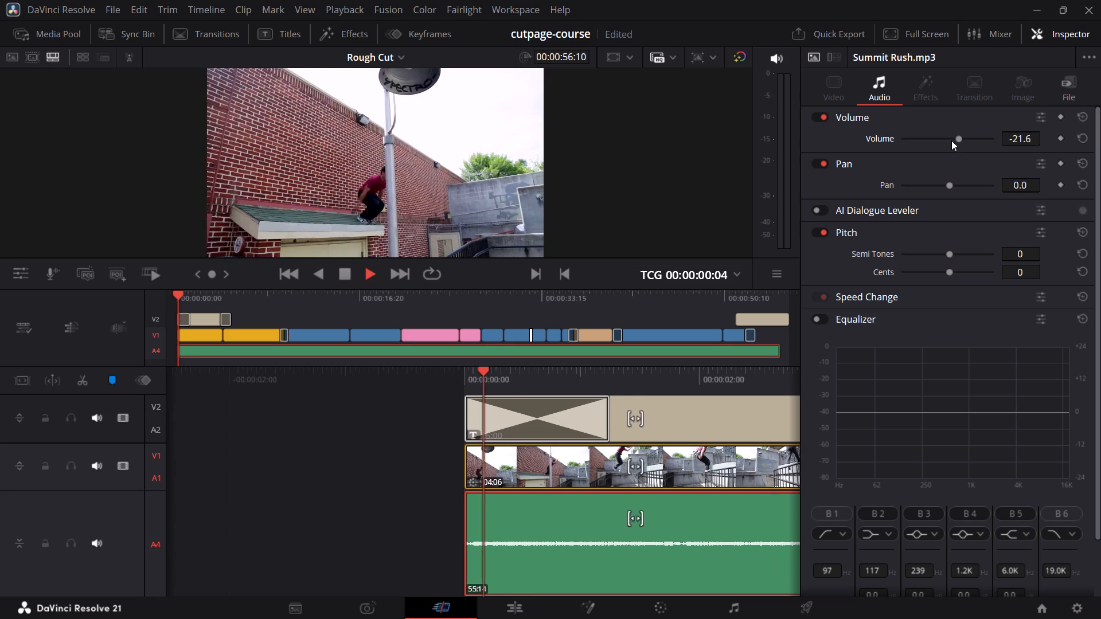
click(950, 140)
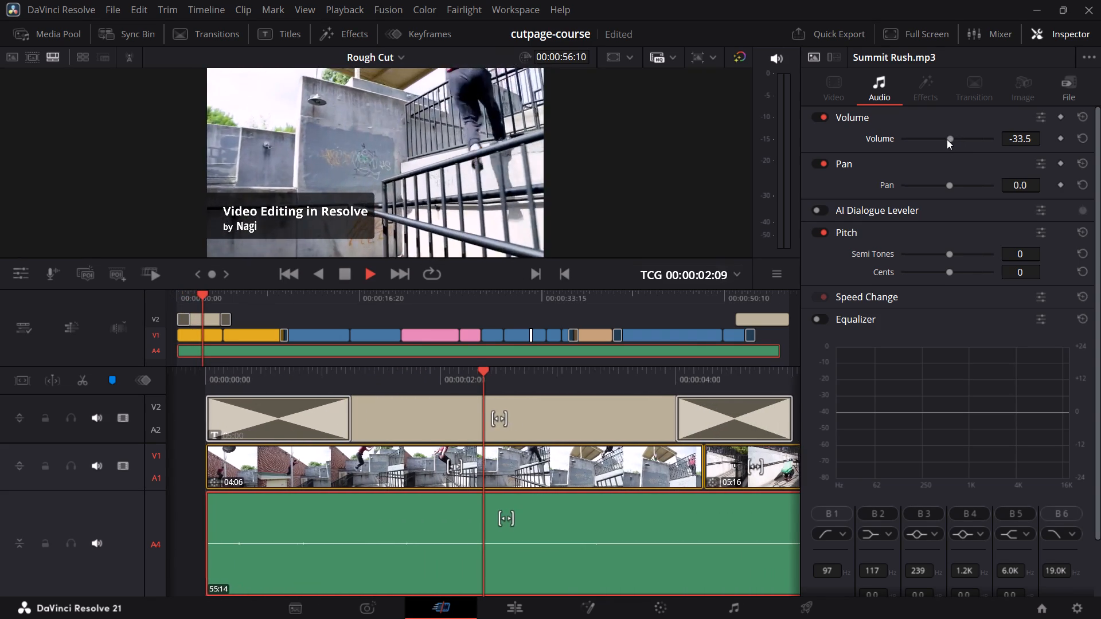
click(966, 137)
Listen to the music at the new level up to about 00:00:09:18, then scrub around the dissolve there.
key(space)
key(space)
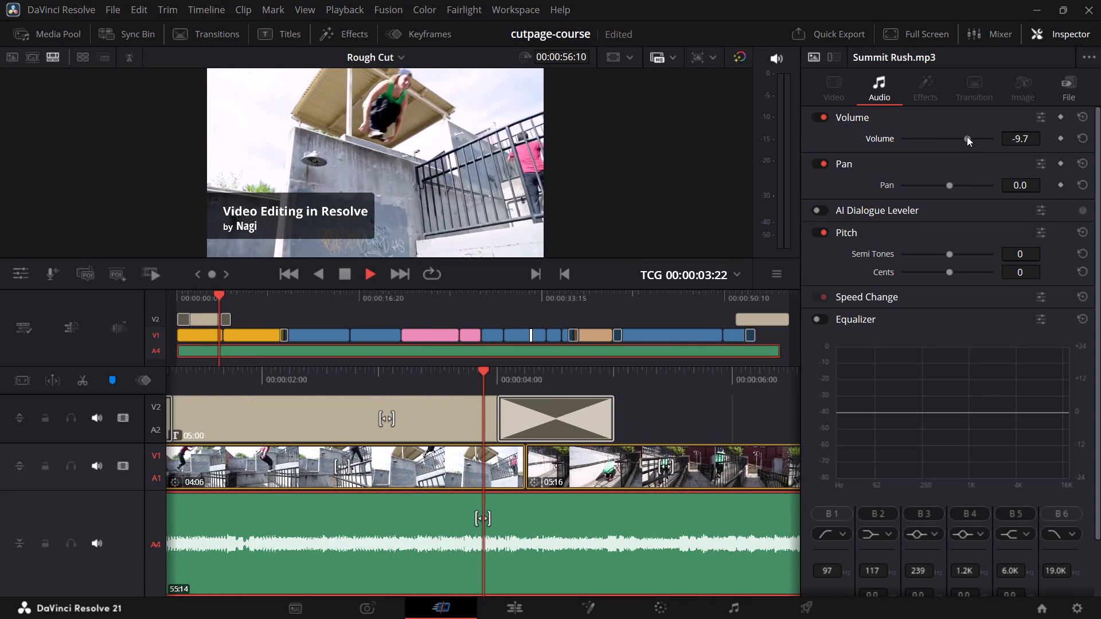
key(space)
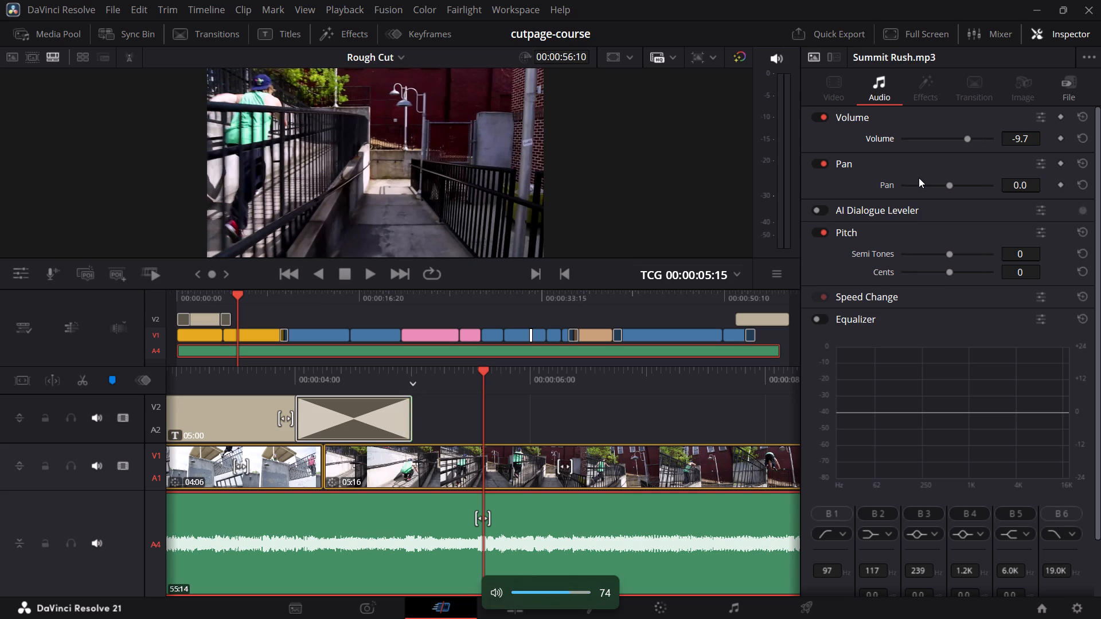
key(space)
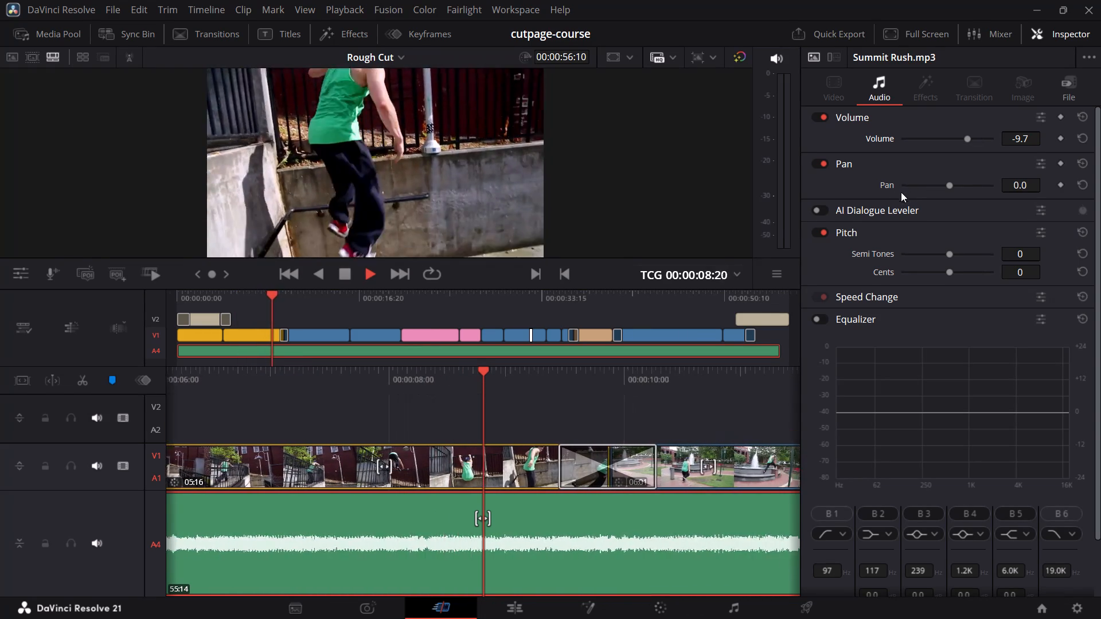
key(space)
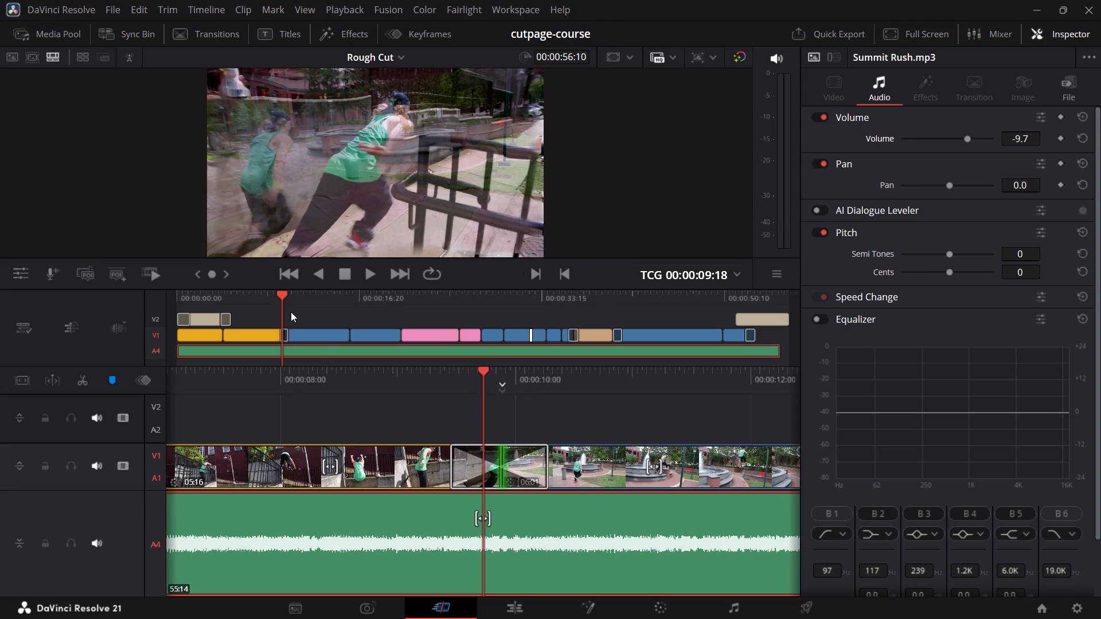
drag(283, 295, 304, 312)
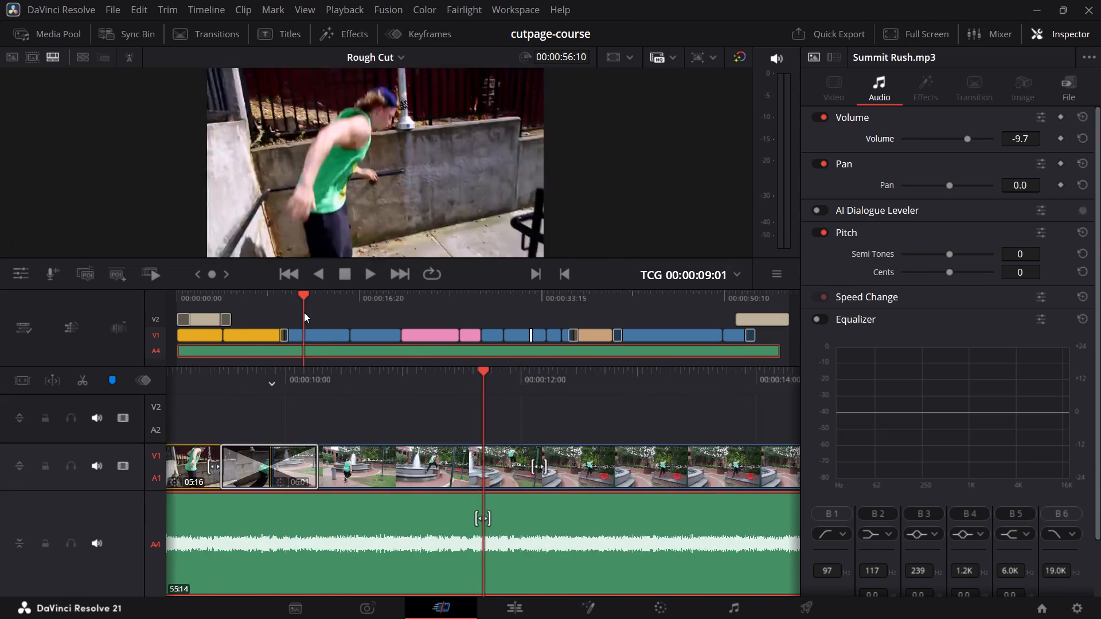
drag(304, 312, 286, 308)
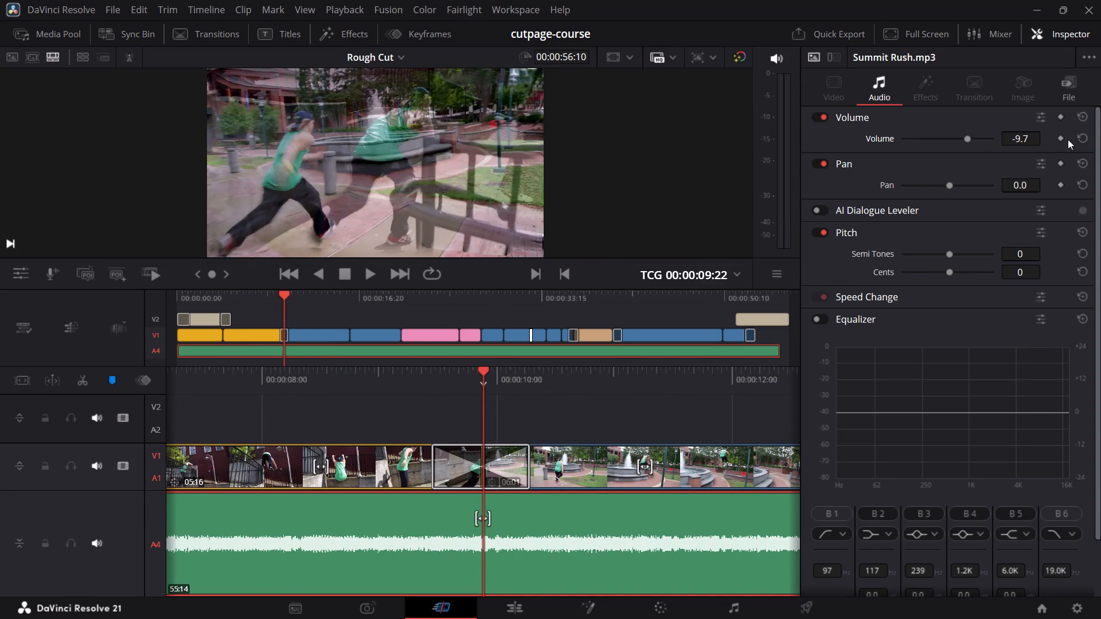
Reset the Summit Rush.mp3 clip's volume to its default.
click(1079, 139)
Play the music briefly from about 00:00:26:00 and return the playhead to the timeline's start.
drag(505, 300, 459, 297)
key(space)
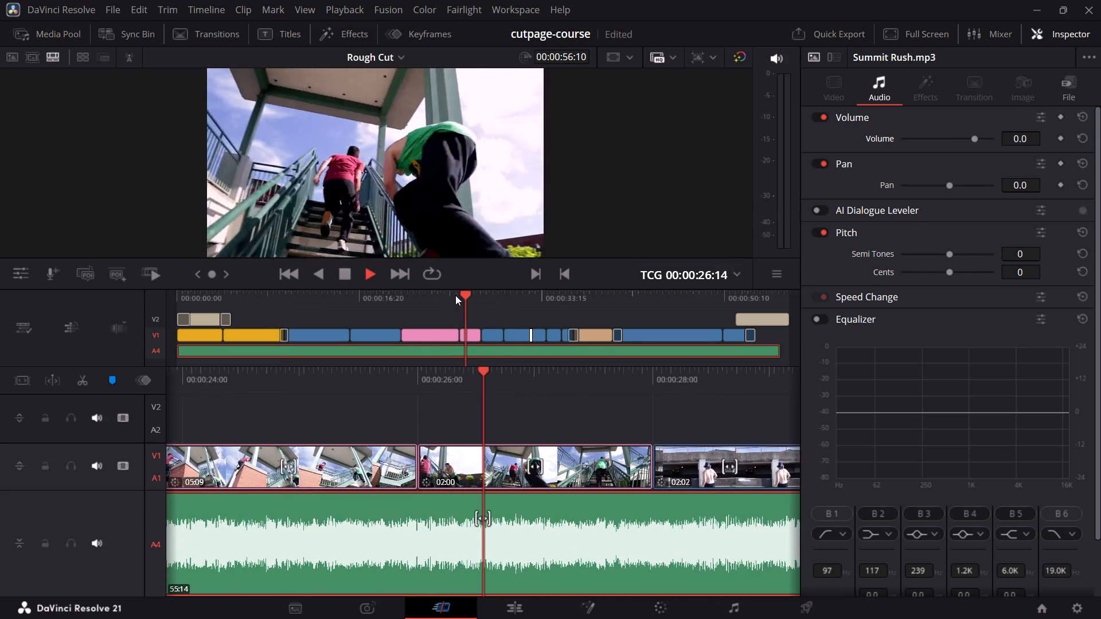
key(space)
drag(453, 293, 283, 301)
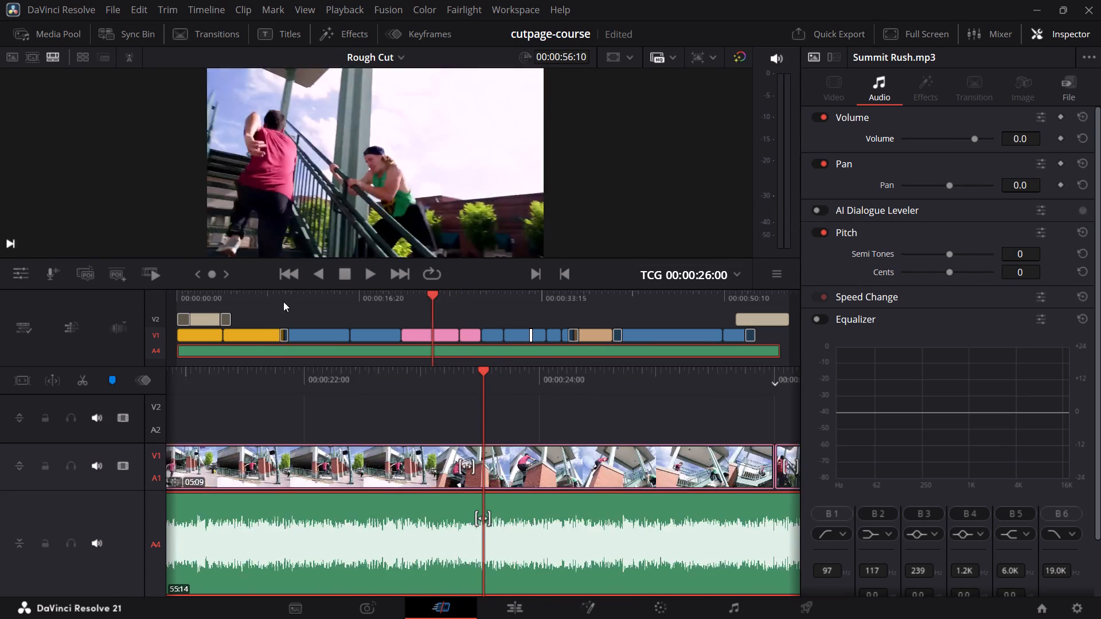
drag(283, 301, 135, 296)
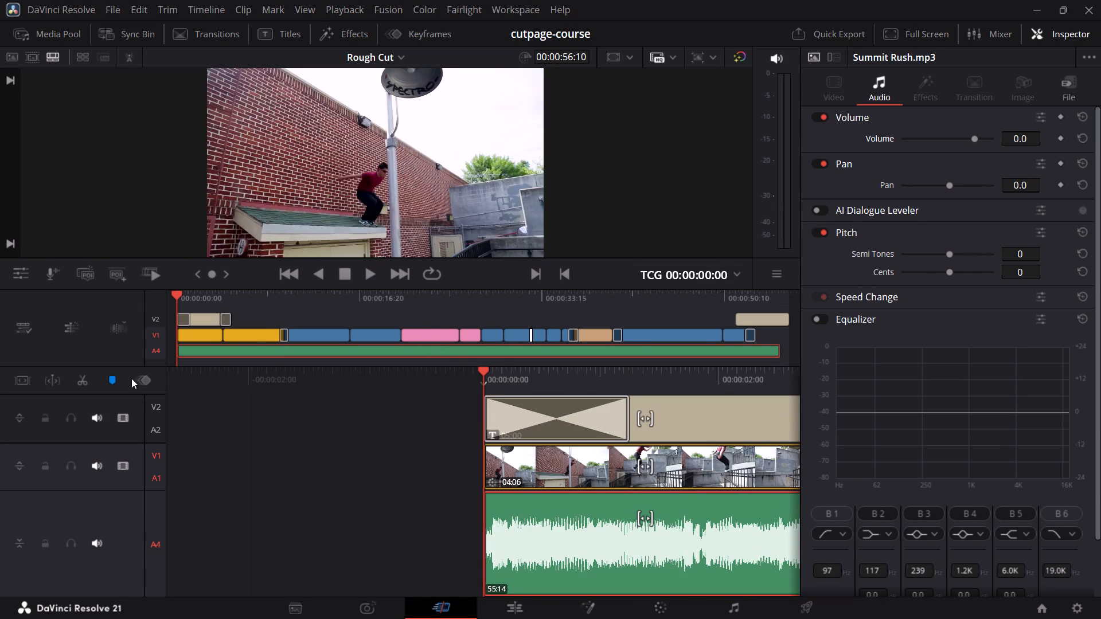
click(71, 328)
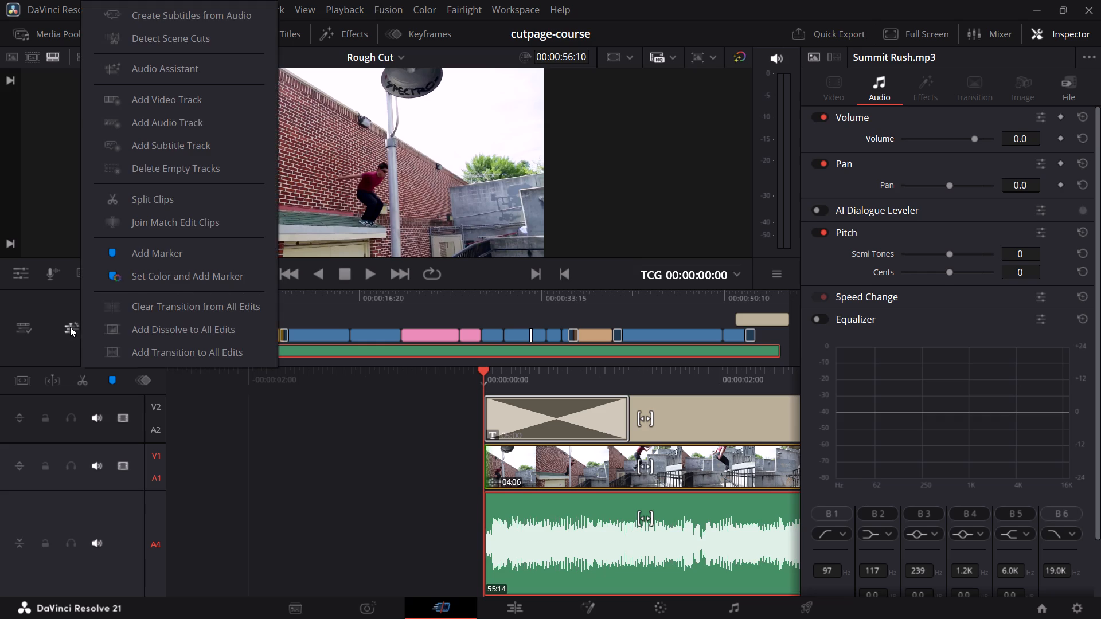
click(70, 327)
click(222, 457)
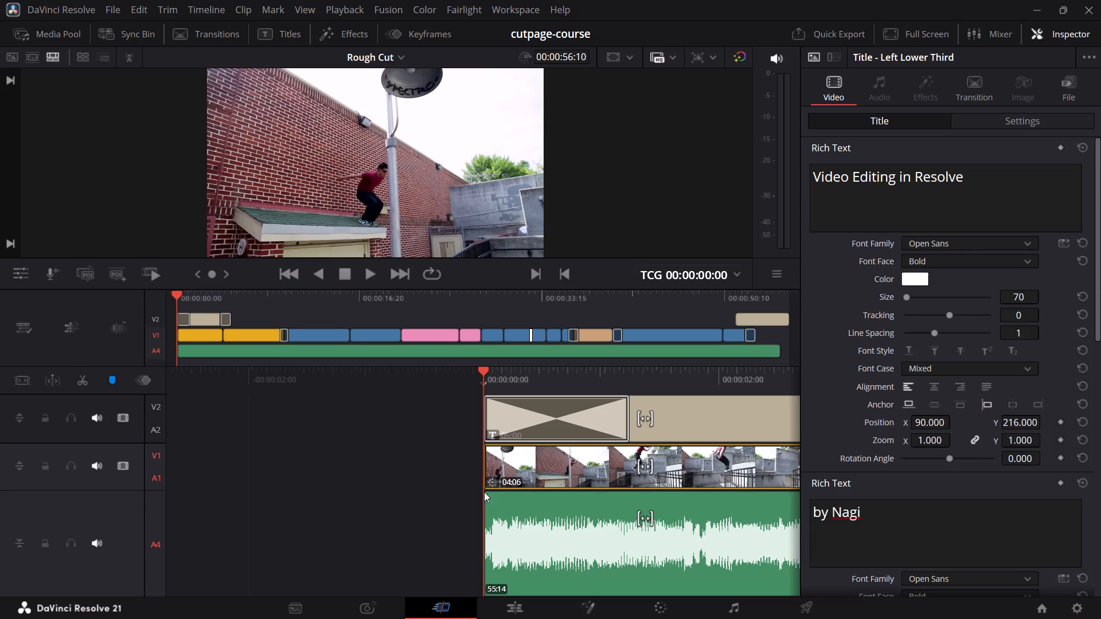
Play the timeline from its start to about 00:00:01:17 to listen to the music.
key(space)
key(space)
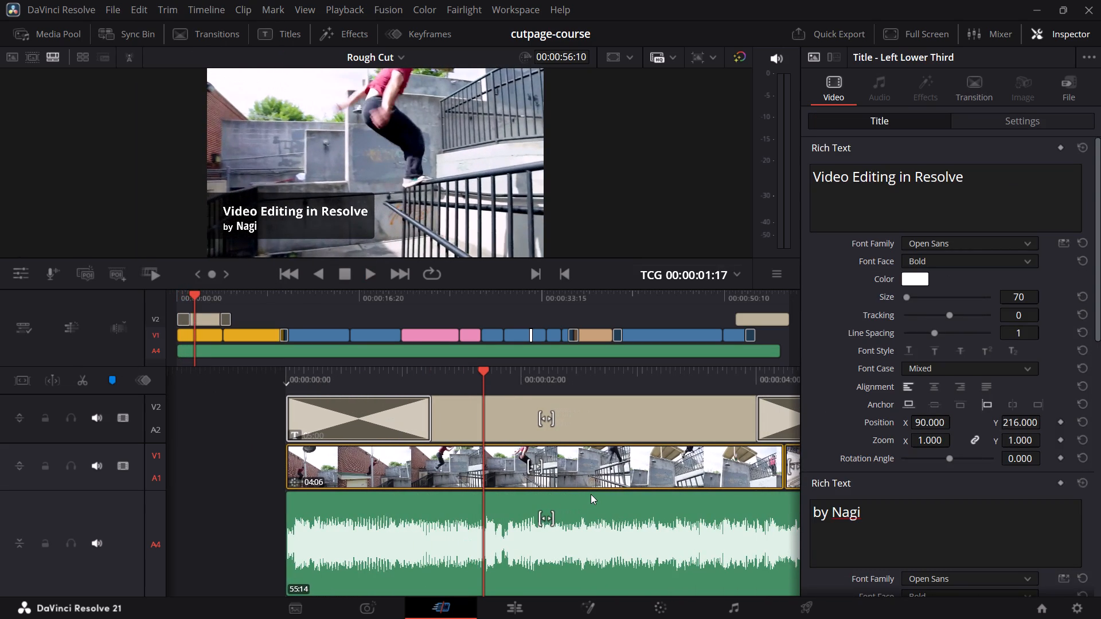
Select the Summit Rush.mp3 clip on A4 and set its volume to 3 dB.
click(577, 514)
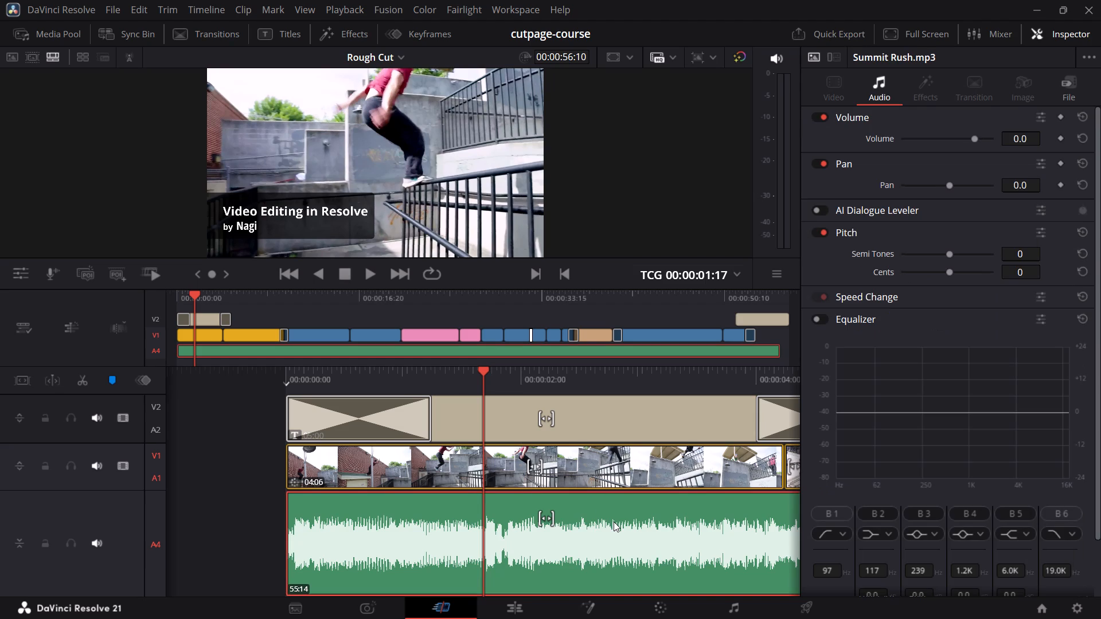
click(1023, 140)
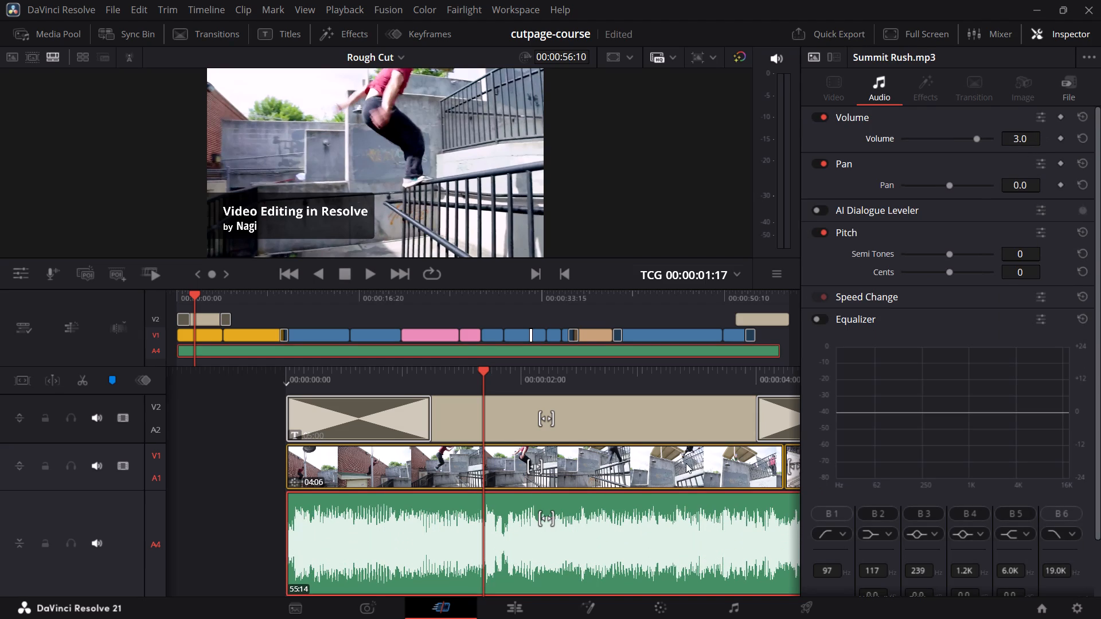
Delete the Summit Rush.mp3 clip from track A4.
click(683, 499)
key(BackSpace)
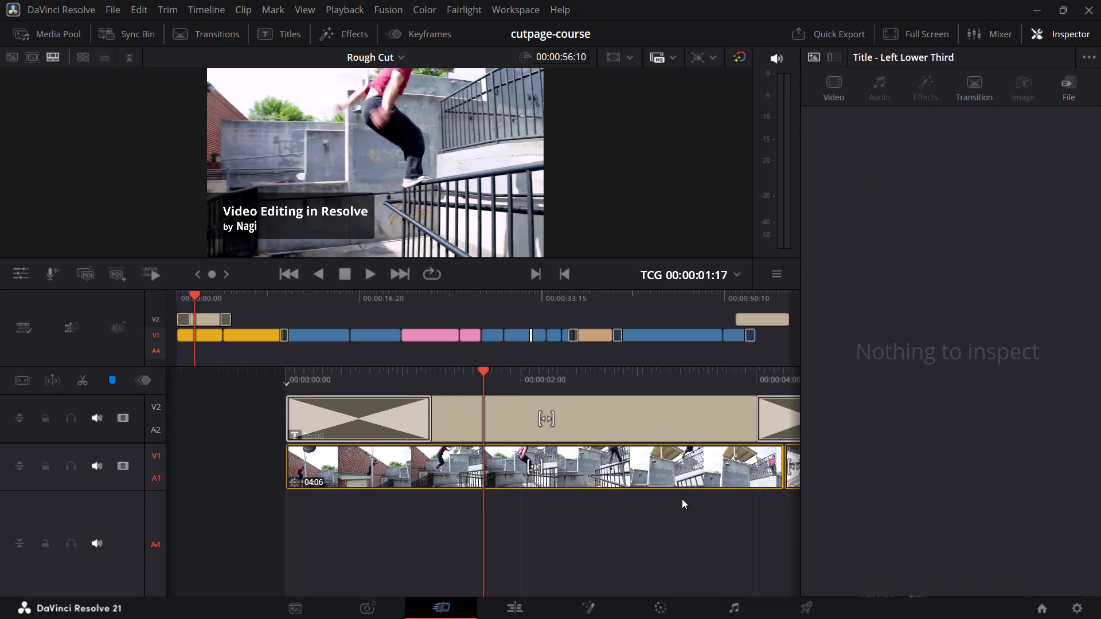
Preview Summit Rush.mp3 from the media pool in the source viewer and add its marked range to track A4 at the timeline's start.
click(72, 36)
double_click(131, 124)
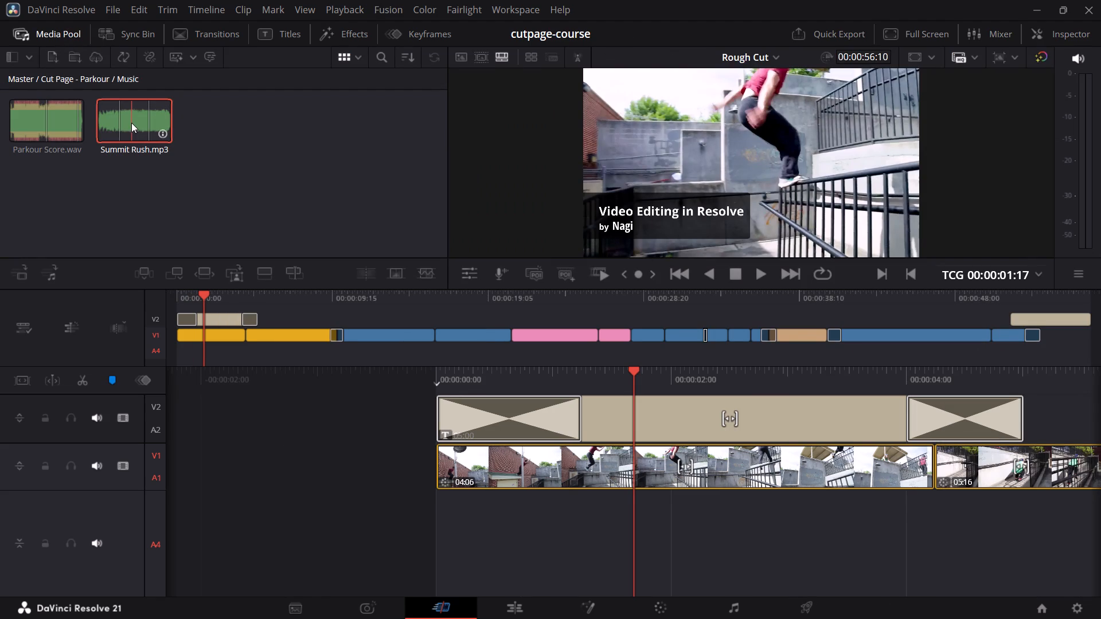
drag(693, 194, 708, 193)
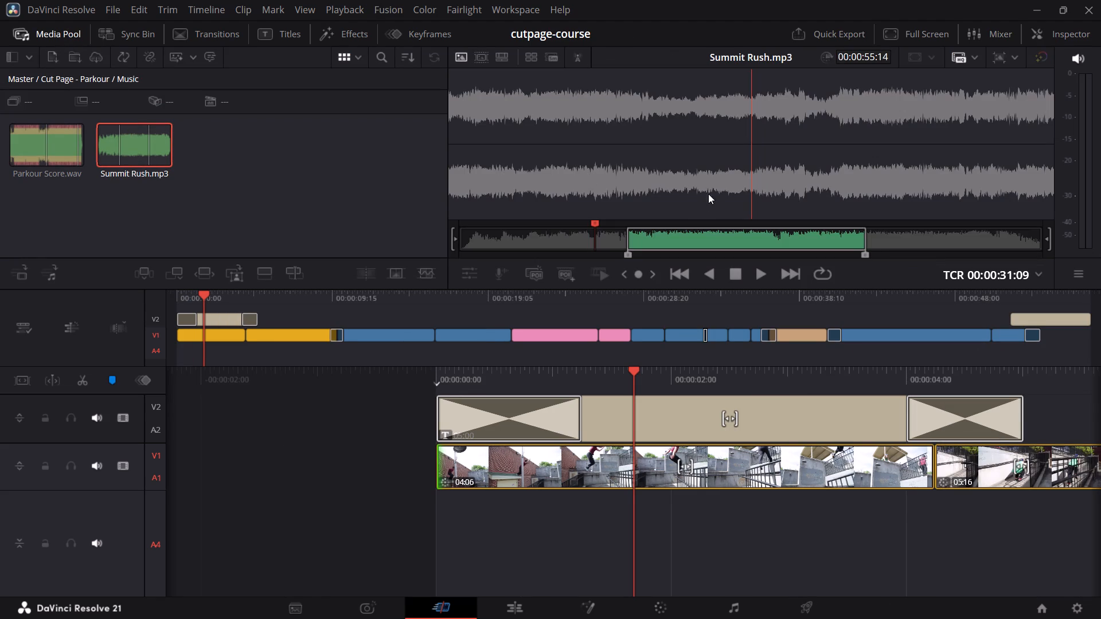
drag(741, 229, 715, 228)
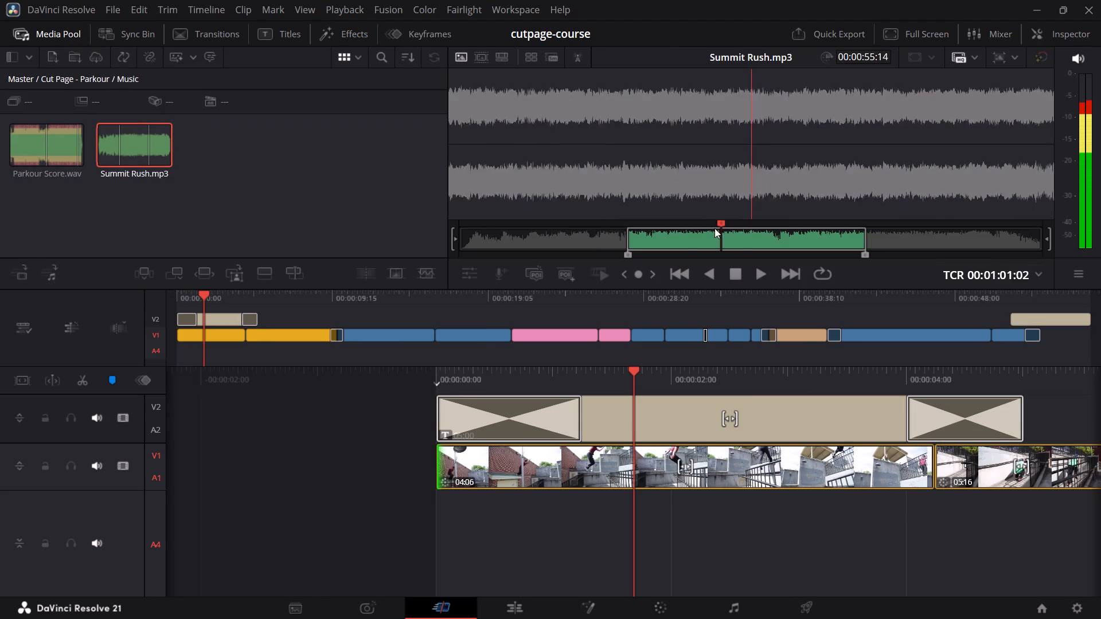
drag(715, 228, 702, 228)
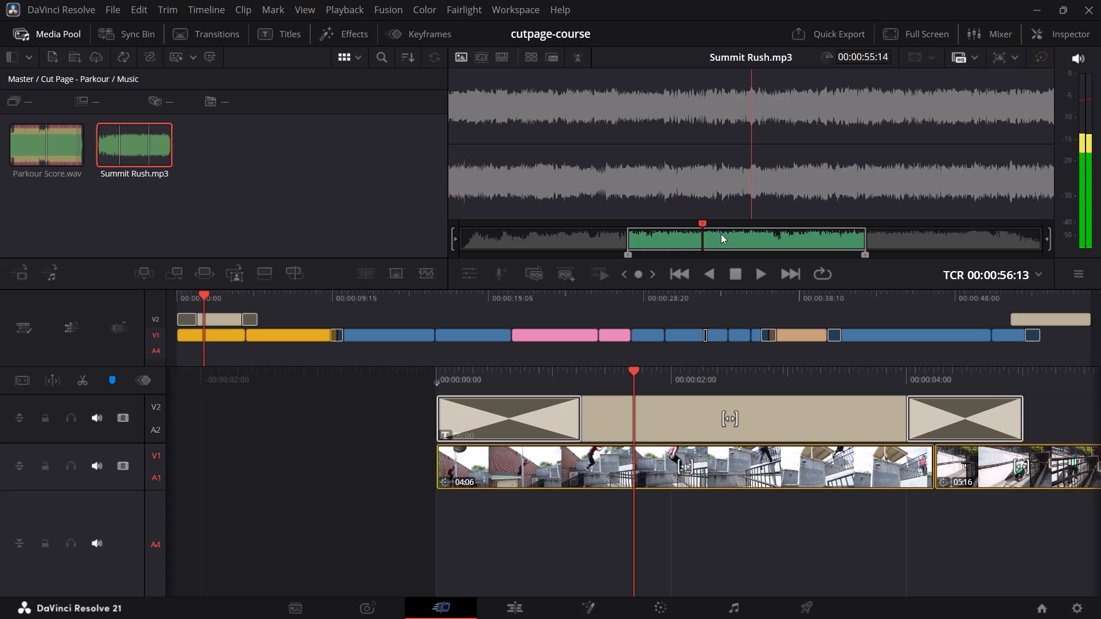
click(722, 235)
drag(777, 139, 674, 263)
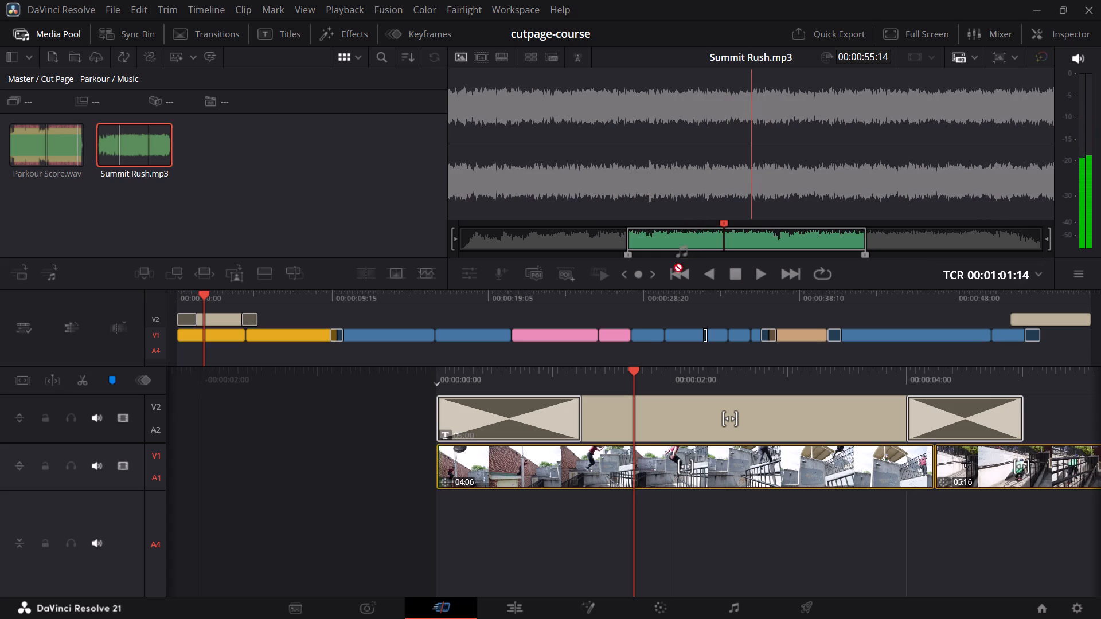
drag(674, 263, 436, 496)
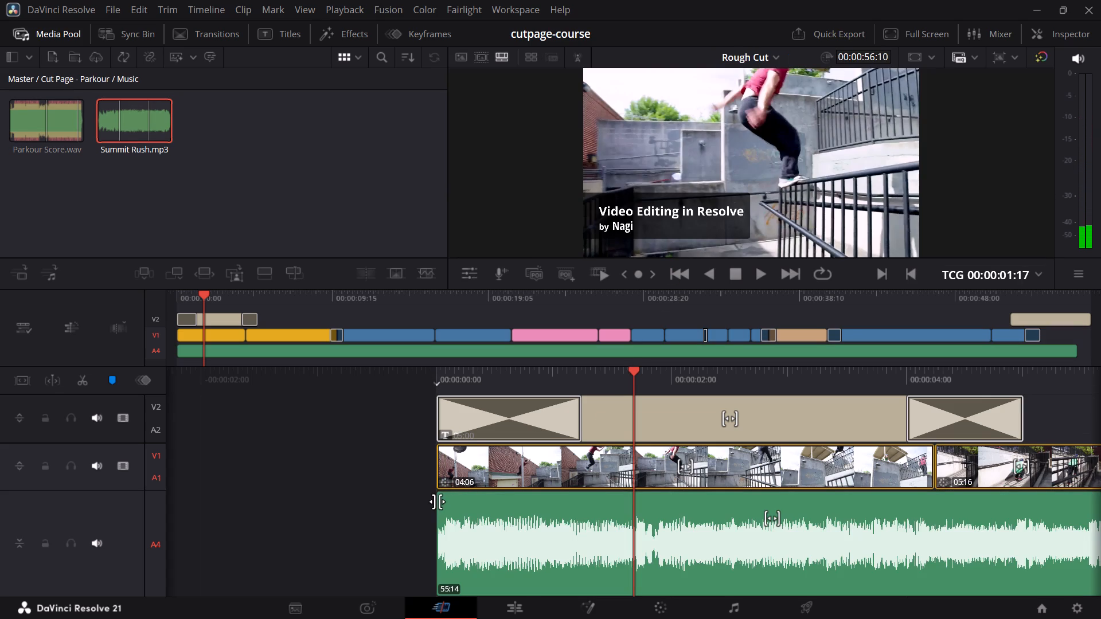
Scrub and play the timeline's opening up to about 00:00:04:07 to listen to the music.
drag(559, 369, 682, 382)
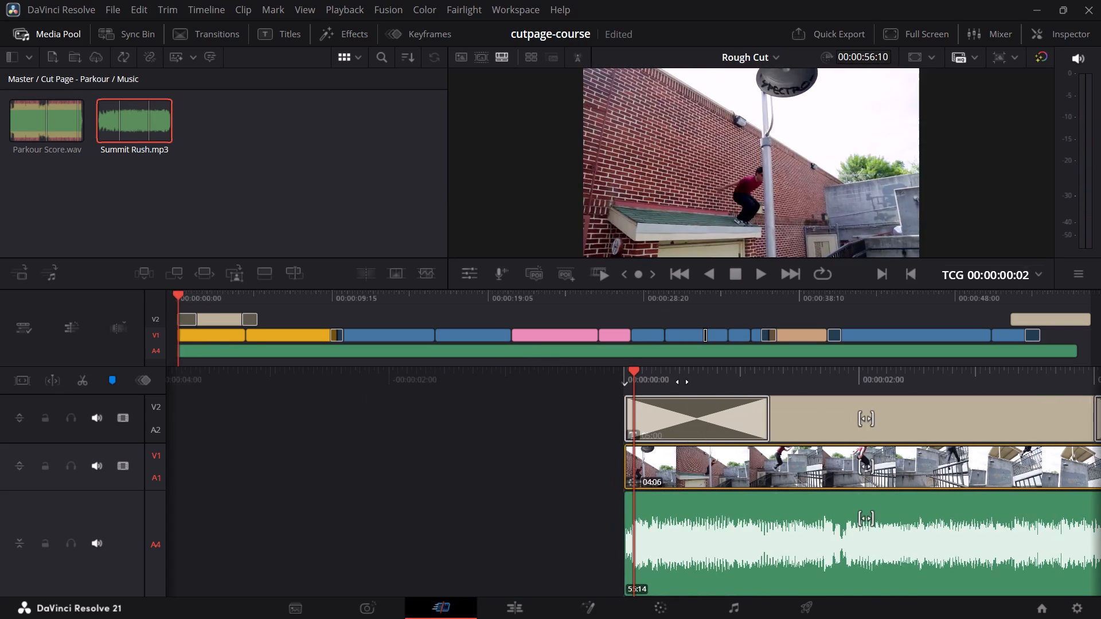
drag(682, 382, 509, 367)
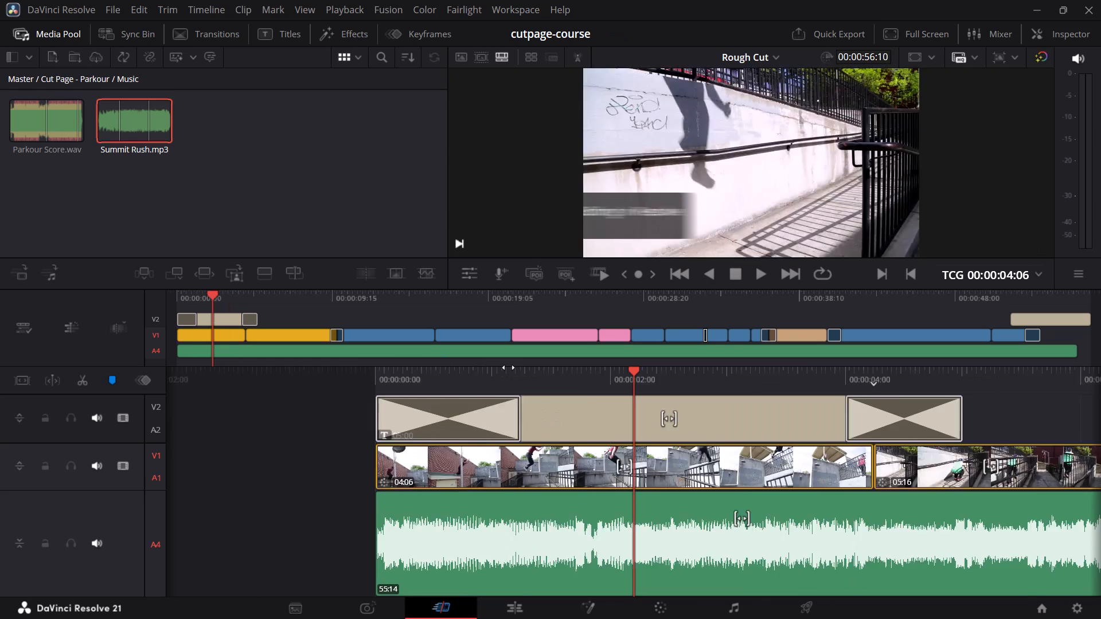
drag(509, 367, 578, 394)
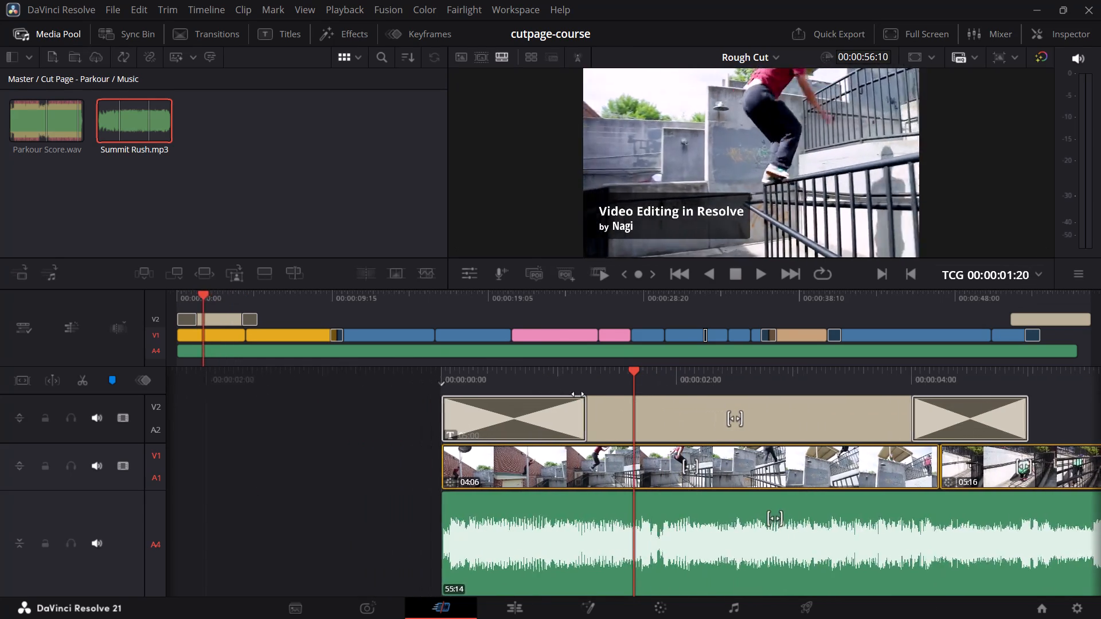
drag(578, 394, 704, 398)
key(space)
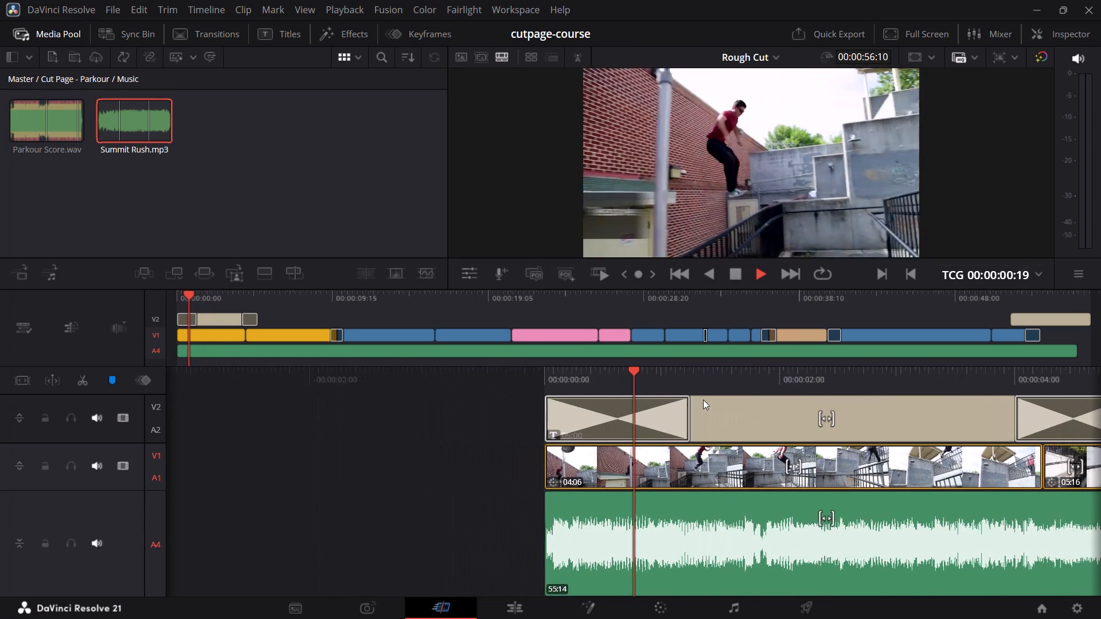
key(space)
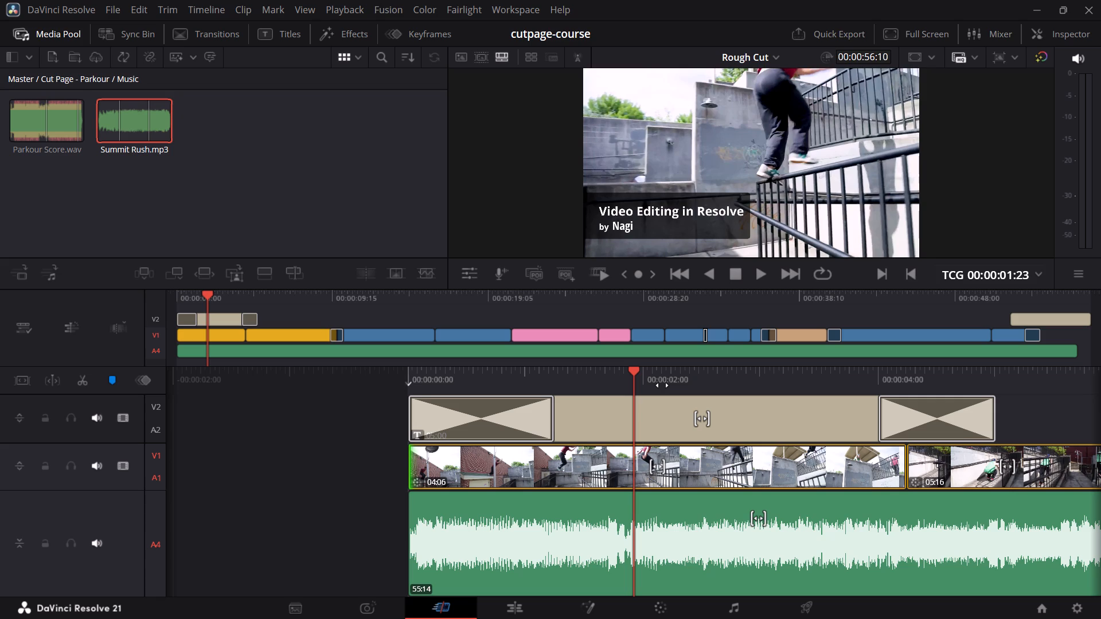
key(space)
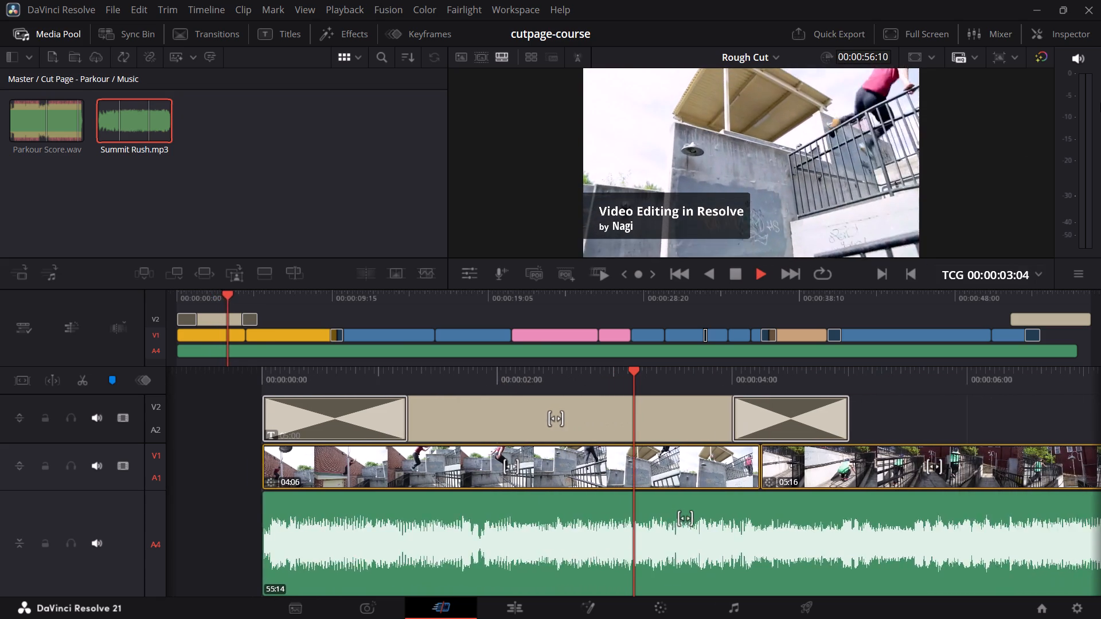
key(space)
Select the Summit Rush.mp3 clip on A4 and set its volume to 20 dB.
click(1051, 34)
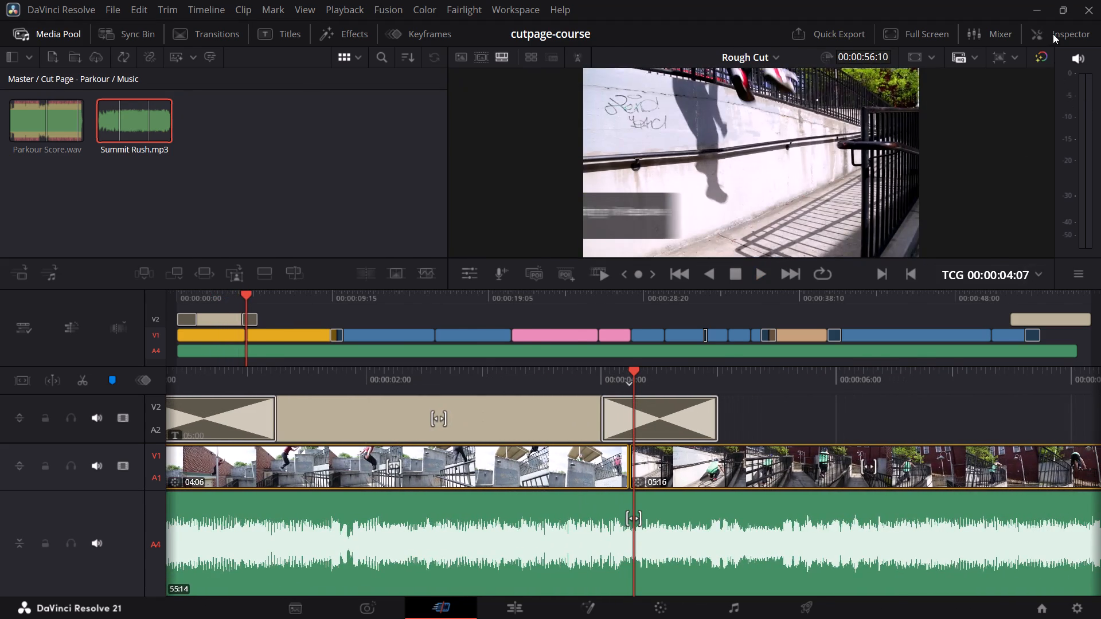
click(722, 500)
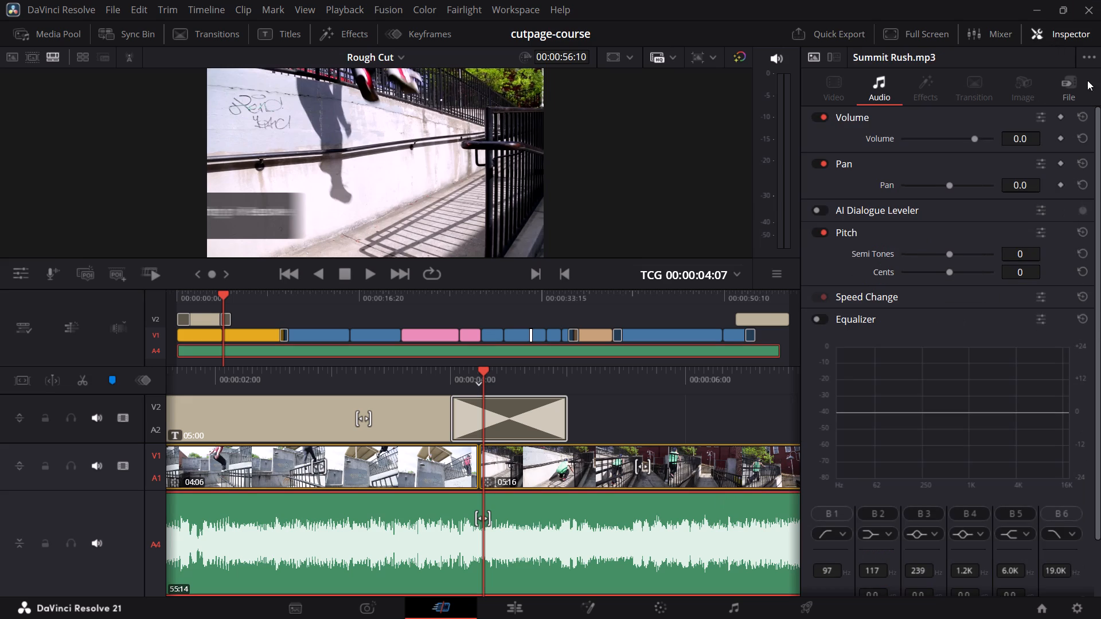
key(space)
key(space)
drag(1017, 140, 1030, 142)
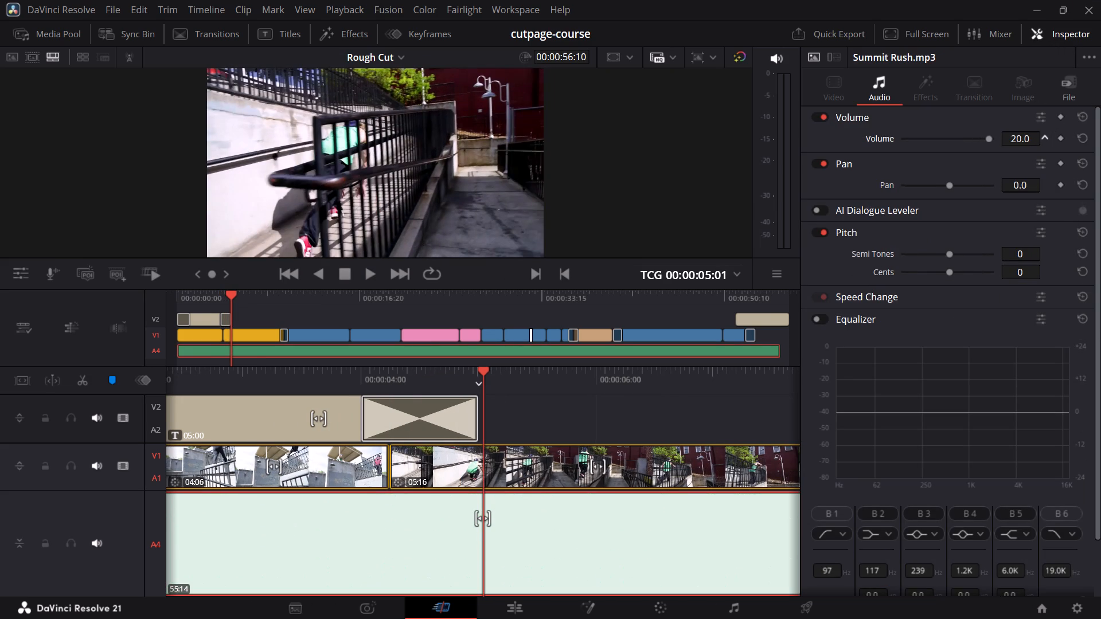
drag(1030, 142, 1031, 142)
Play the timeline on to about 00:00:08:17 to listen to the boosted music.
key(space)
key(space)
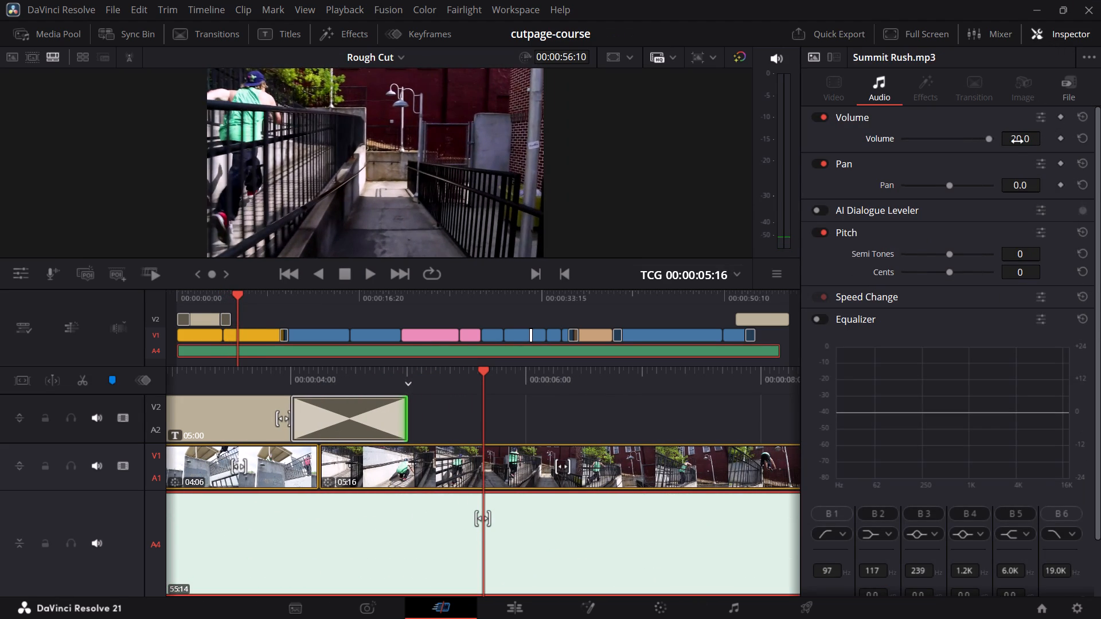
key(space)
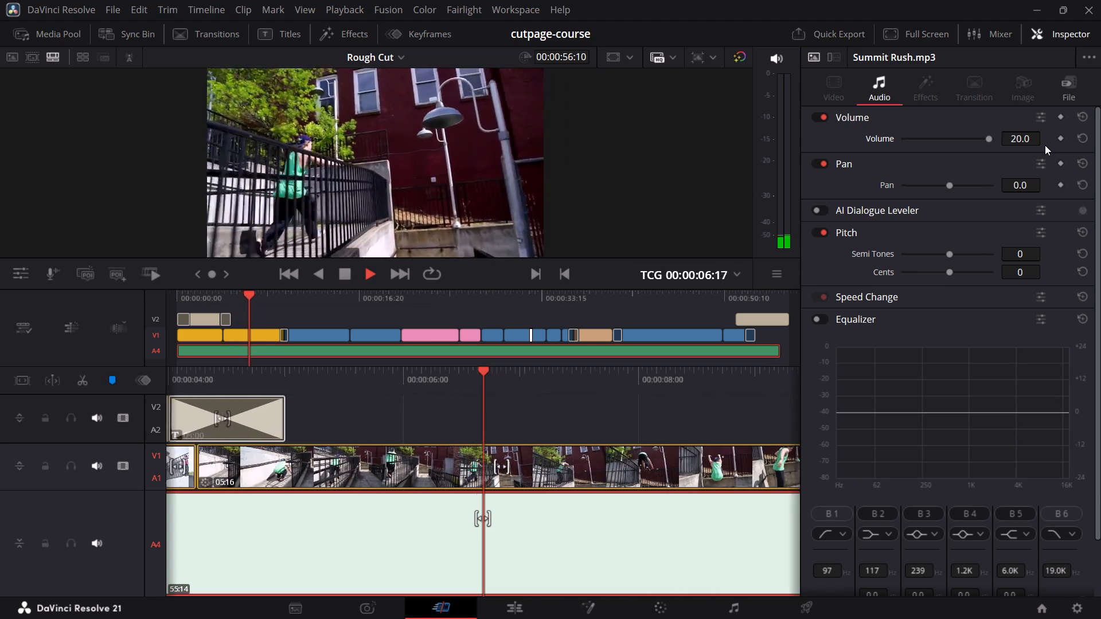
key(space)
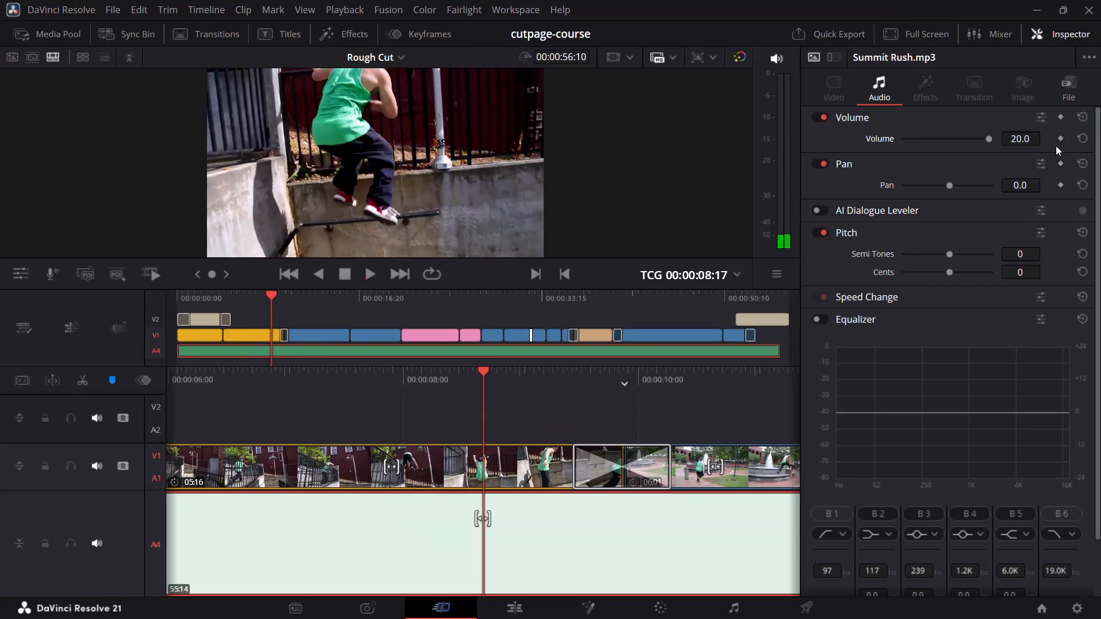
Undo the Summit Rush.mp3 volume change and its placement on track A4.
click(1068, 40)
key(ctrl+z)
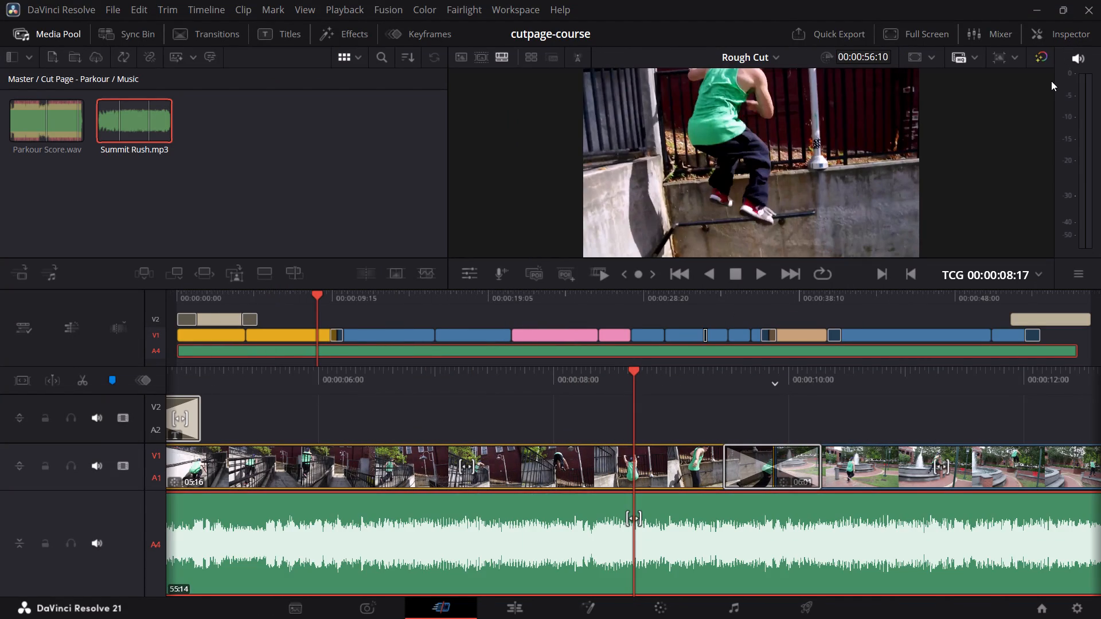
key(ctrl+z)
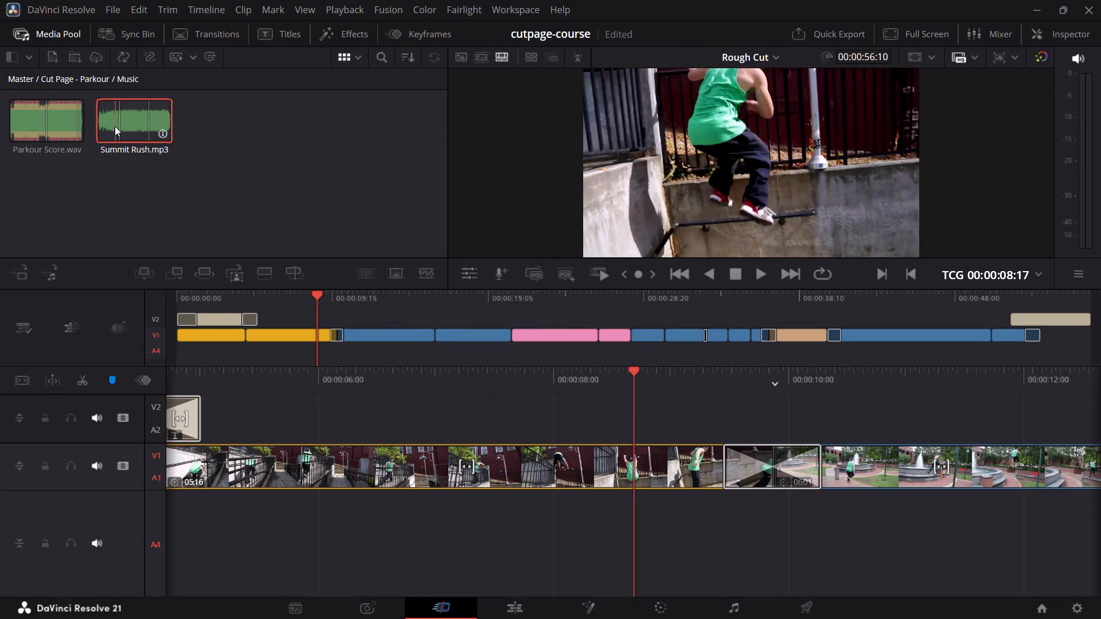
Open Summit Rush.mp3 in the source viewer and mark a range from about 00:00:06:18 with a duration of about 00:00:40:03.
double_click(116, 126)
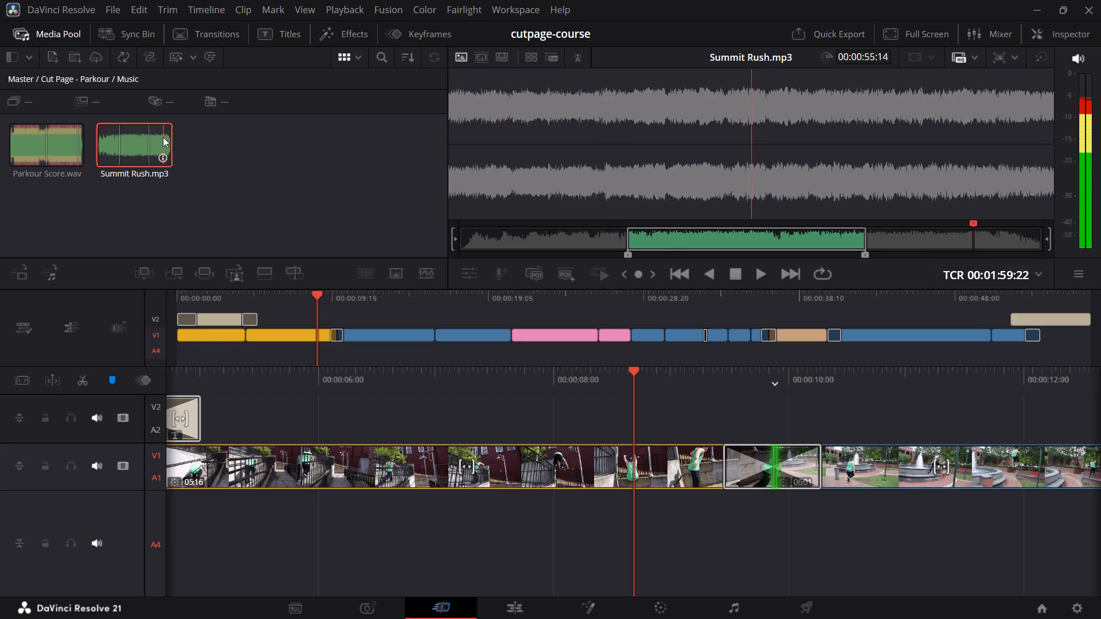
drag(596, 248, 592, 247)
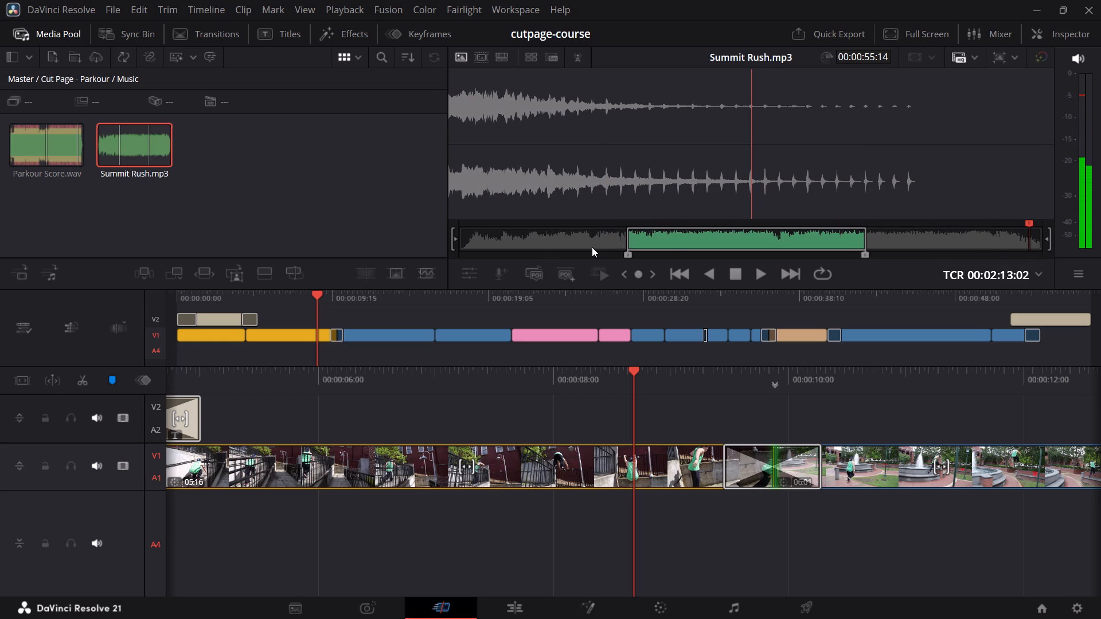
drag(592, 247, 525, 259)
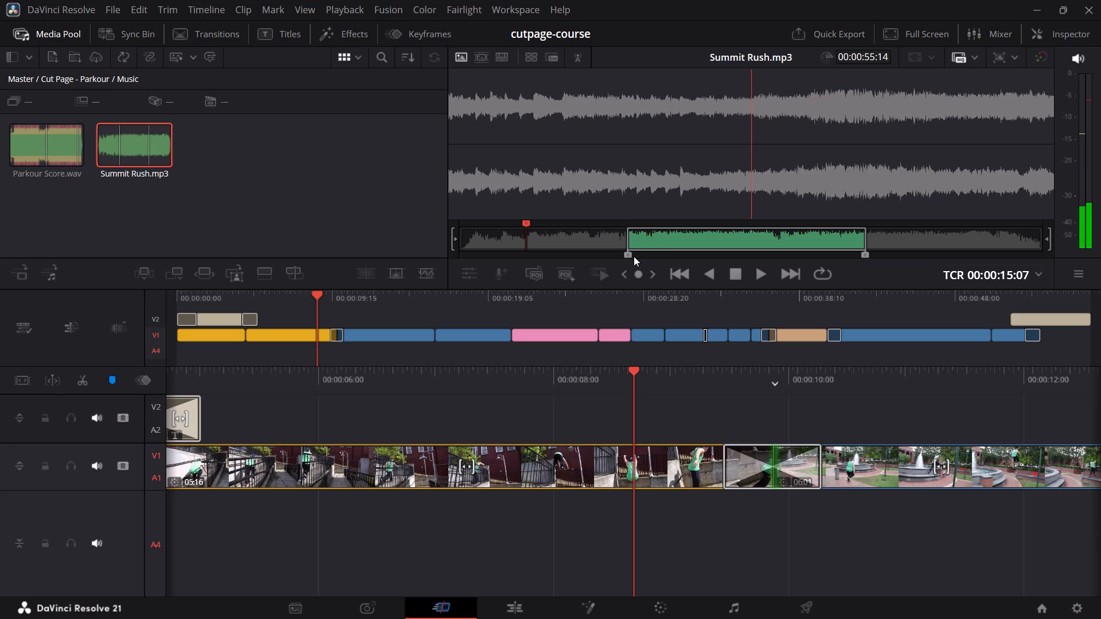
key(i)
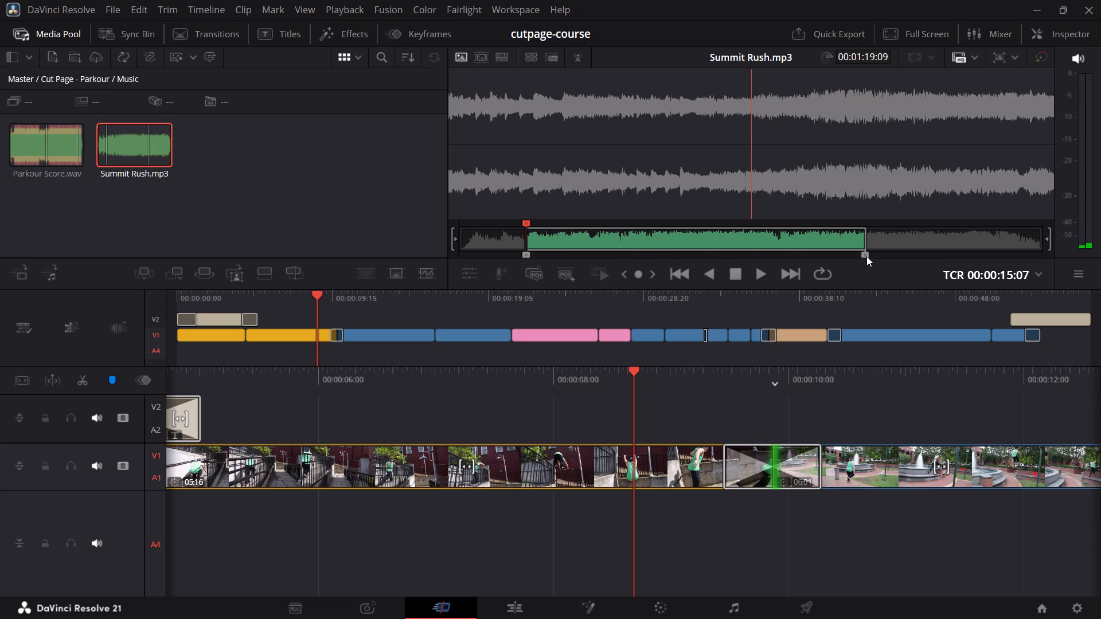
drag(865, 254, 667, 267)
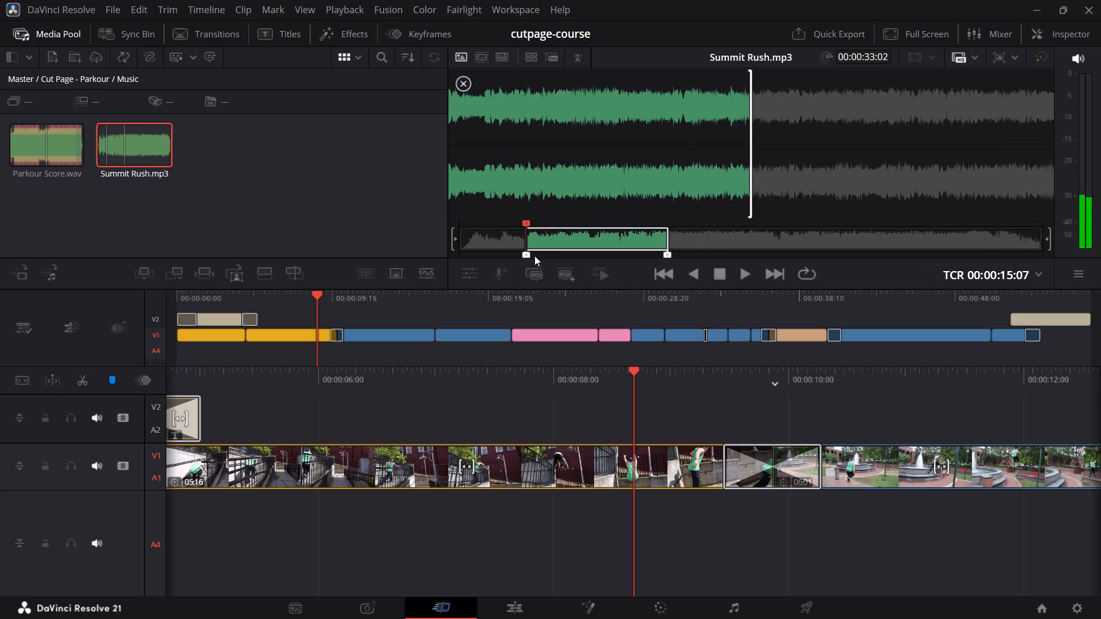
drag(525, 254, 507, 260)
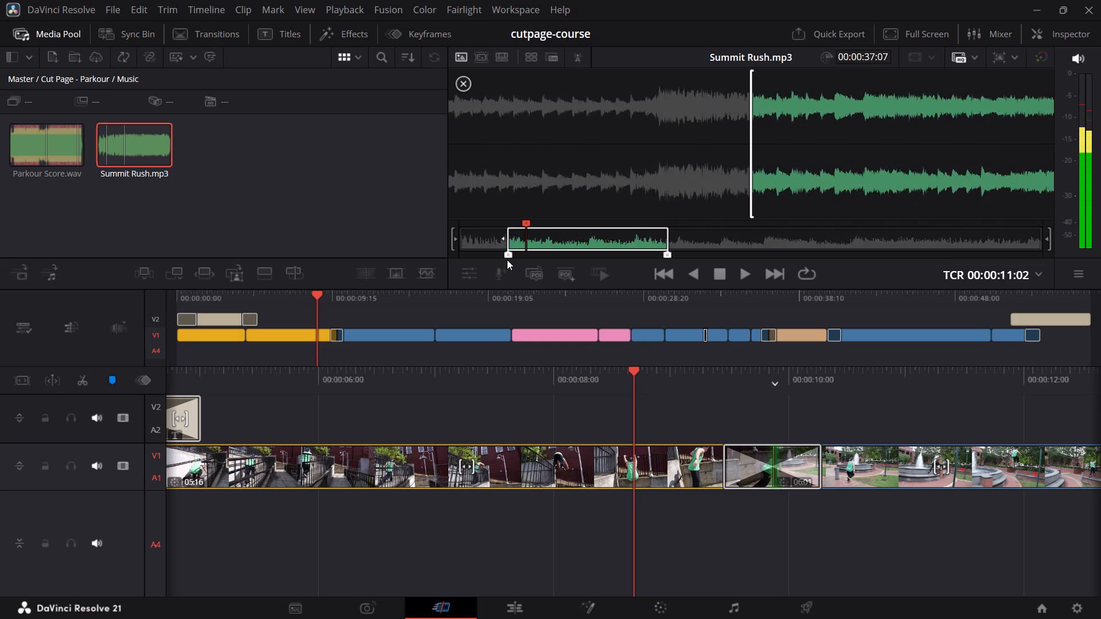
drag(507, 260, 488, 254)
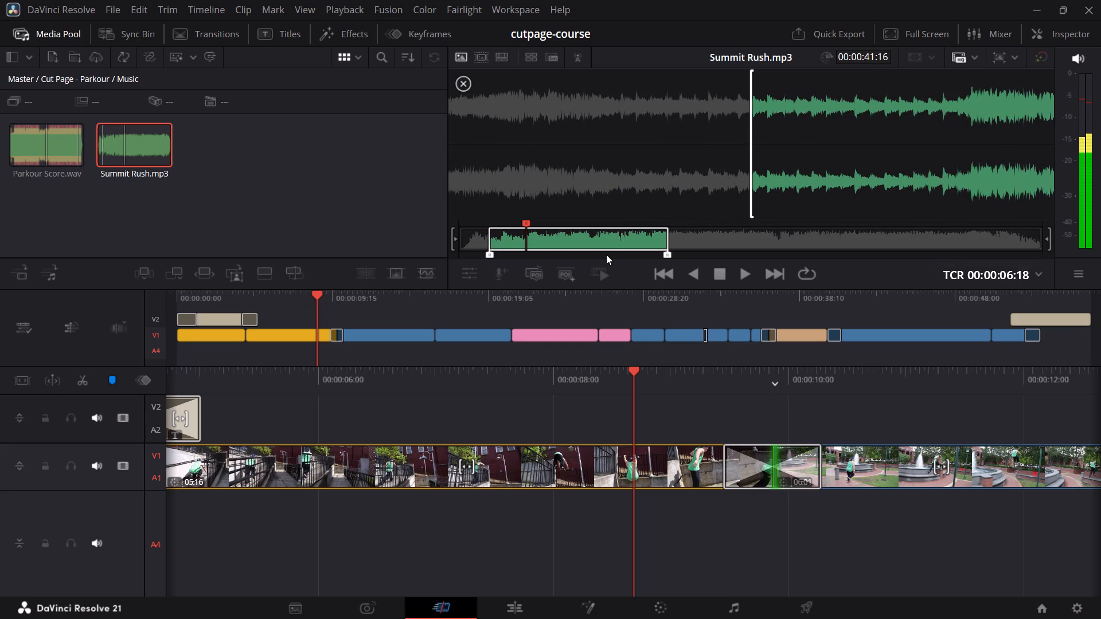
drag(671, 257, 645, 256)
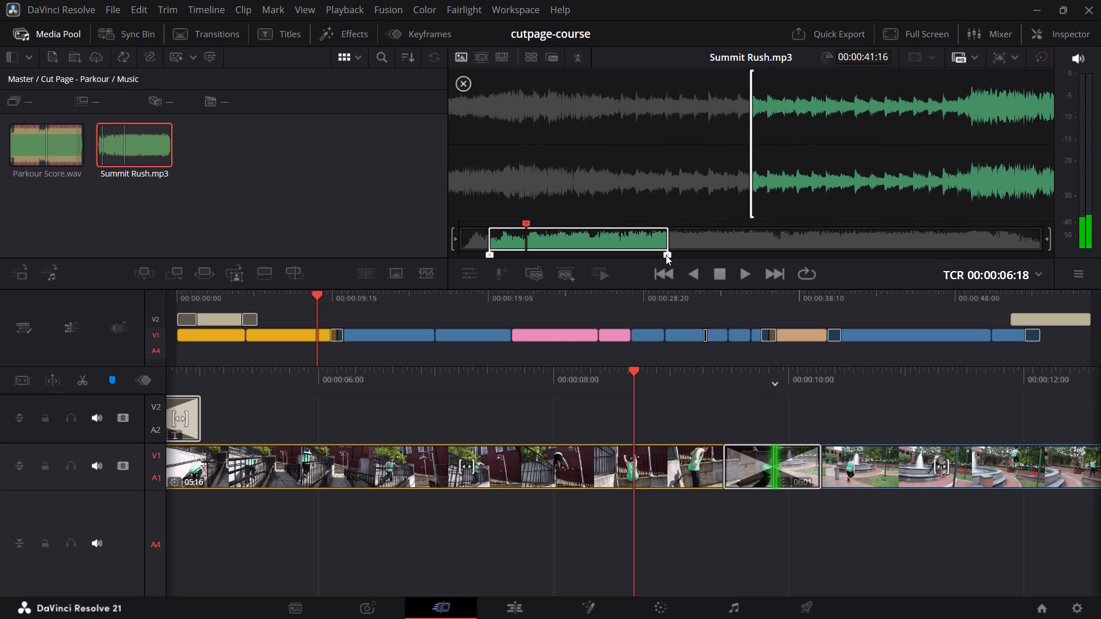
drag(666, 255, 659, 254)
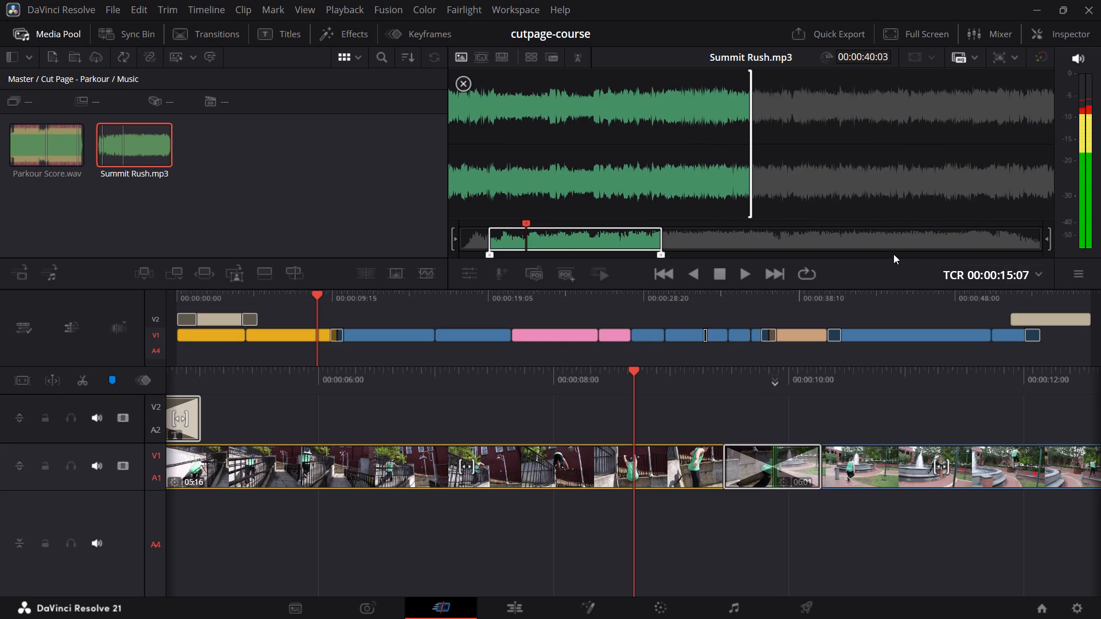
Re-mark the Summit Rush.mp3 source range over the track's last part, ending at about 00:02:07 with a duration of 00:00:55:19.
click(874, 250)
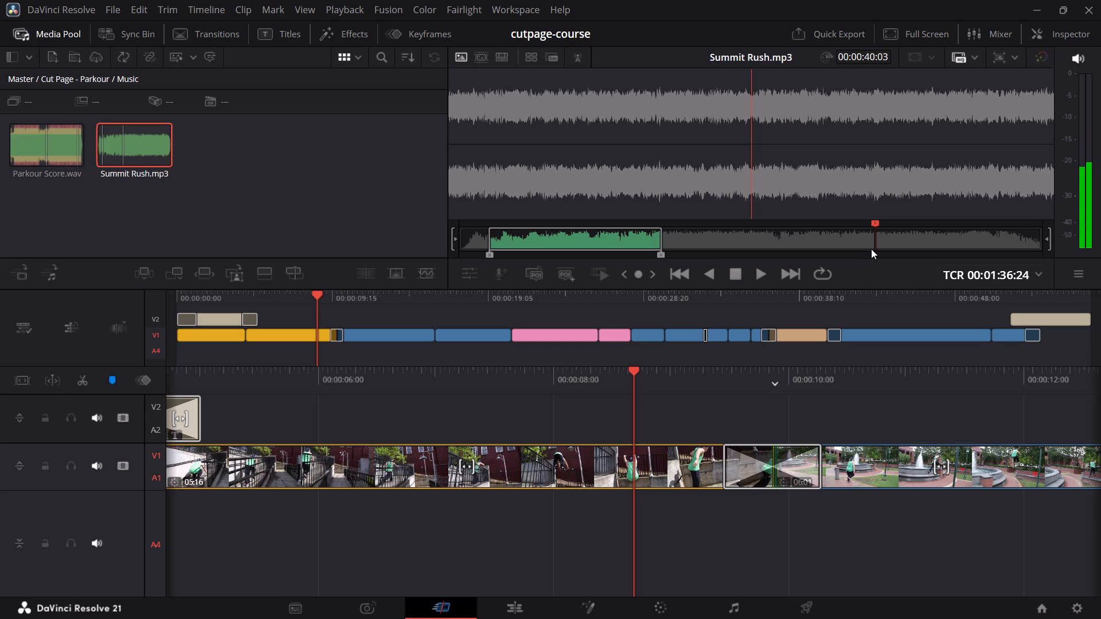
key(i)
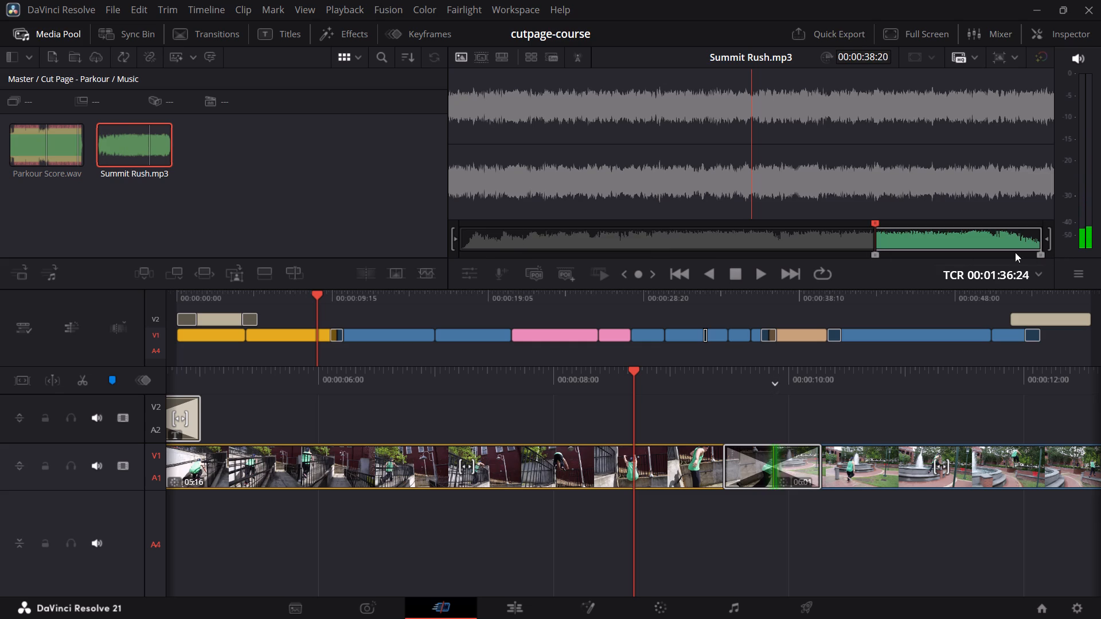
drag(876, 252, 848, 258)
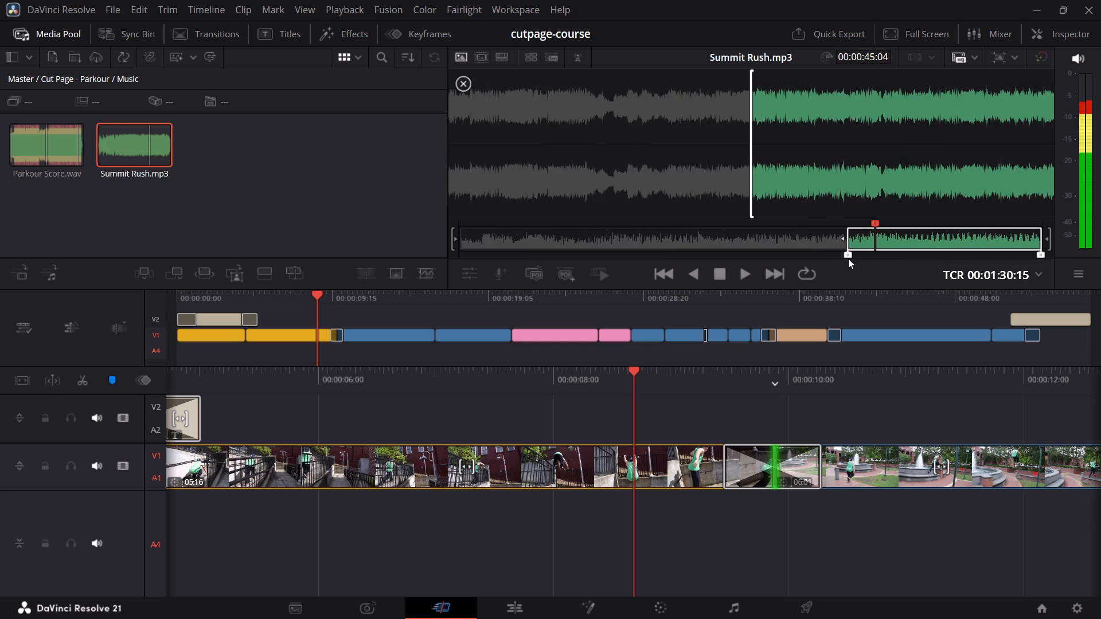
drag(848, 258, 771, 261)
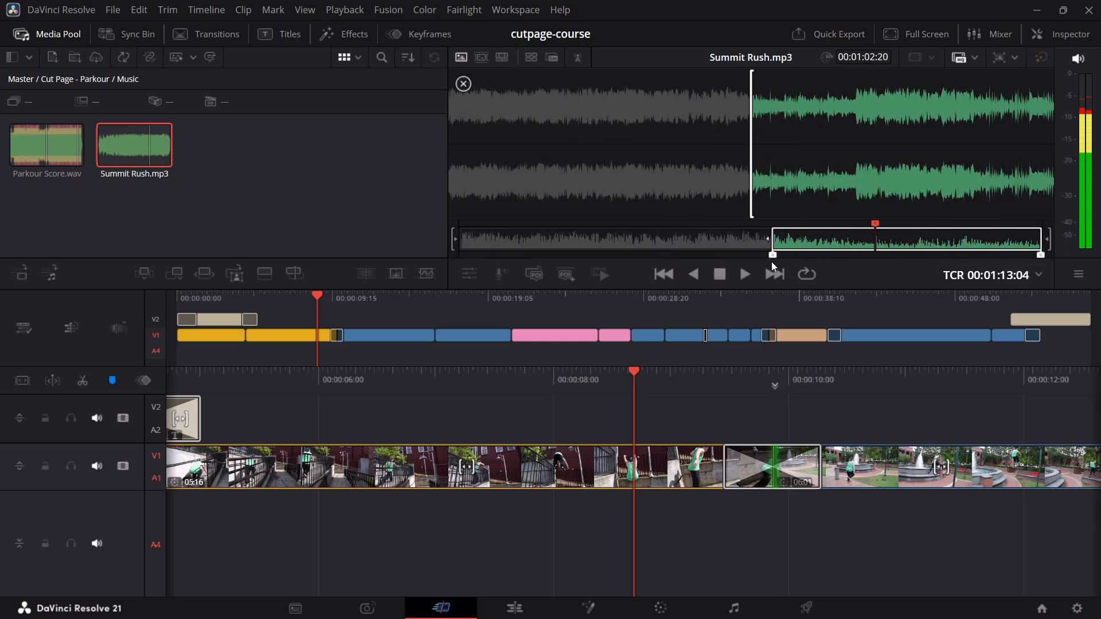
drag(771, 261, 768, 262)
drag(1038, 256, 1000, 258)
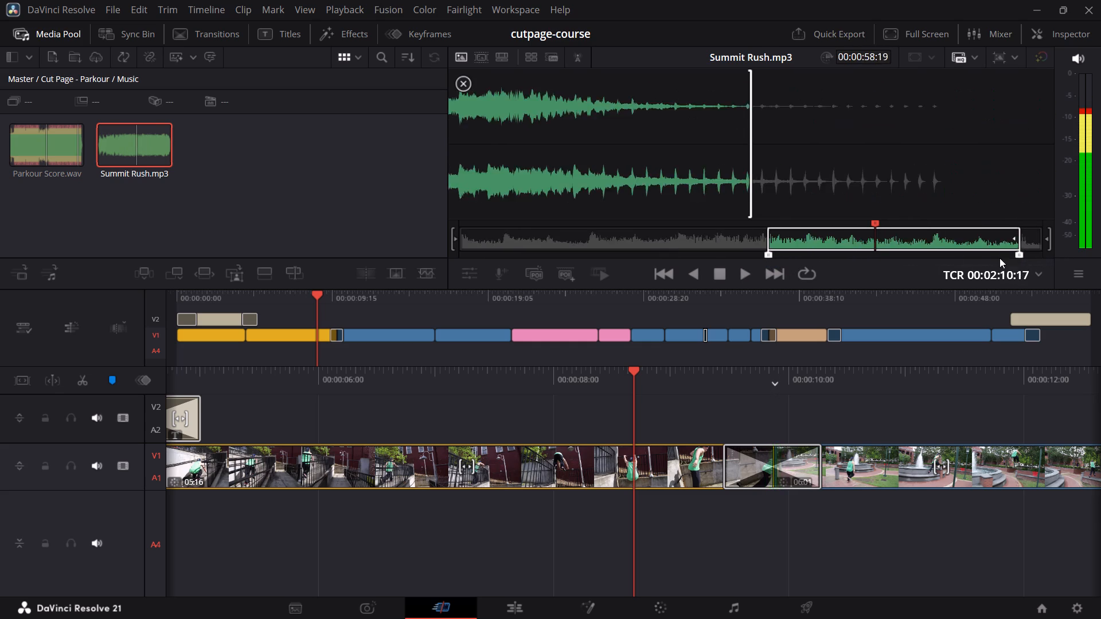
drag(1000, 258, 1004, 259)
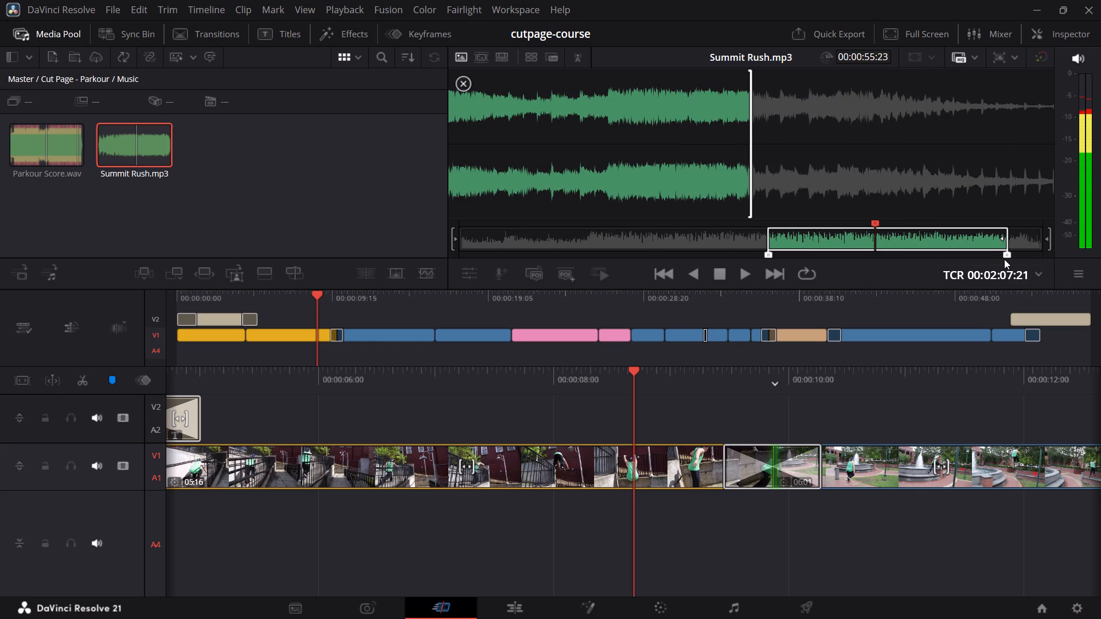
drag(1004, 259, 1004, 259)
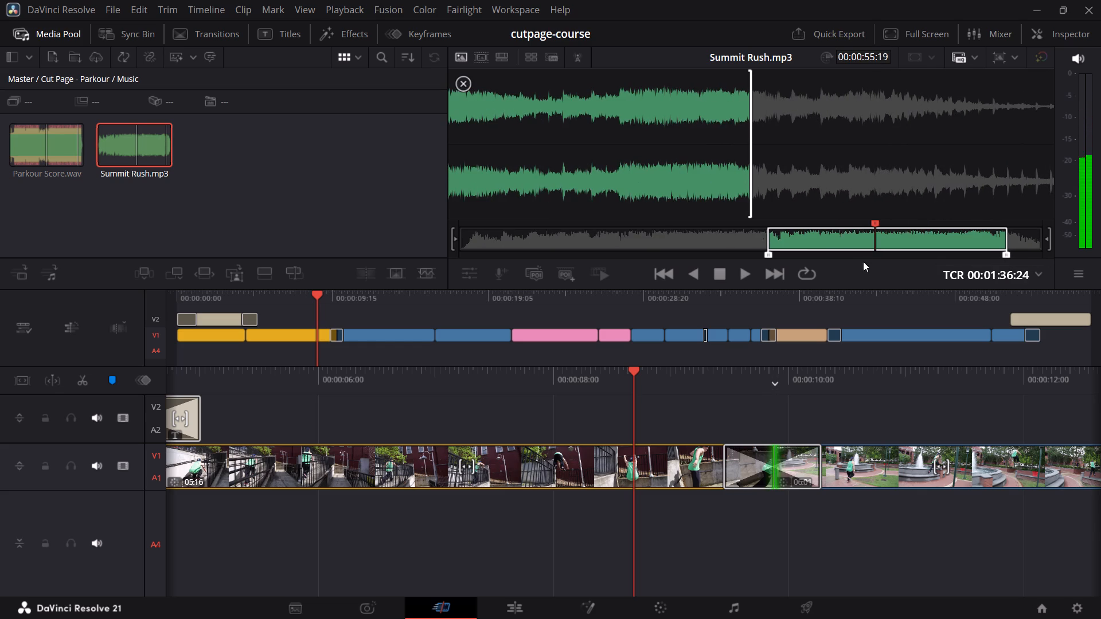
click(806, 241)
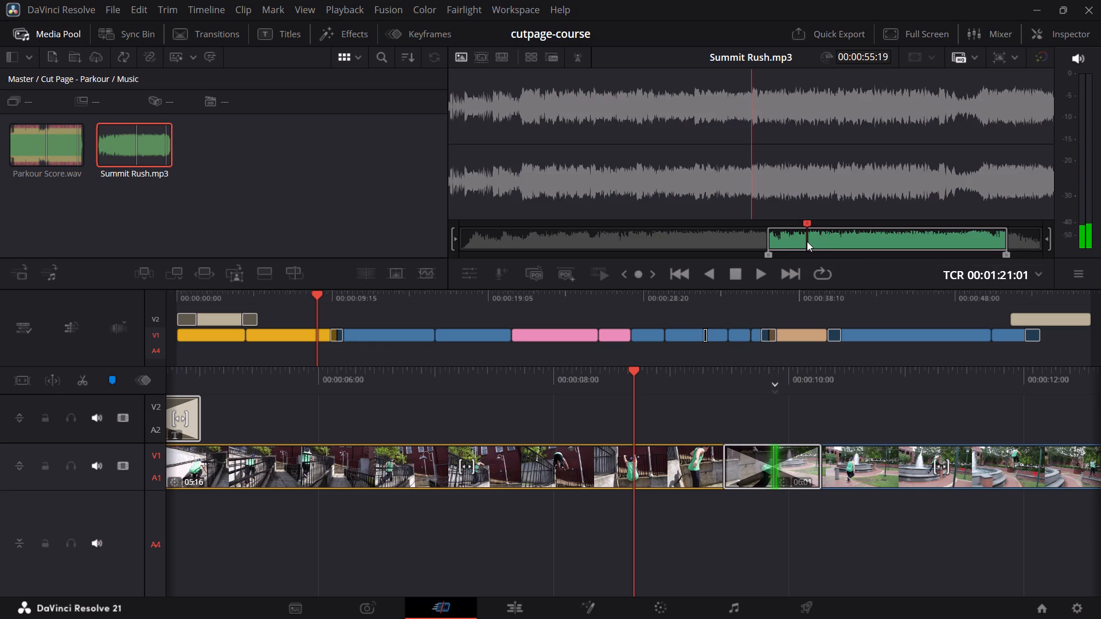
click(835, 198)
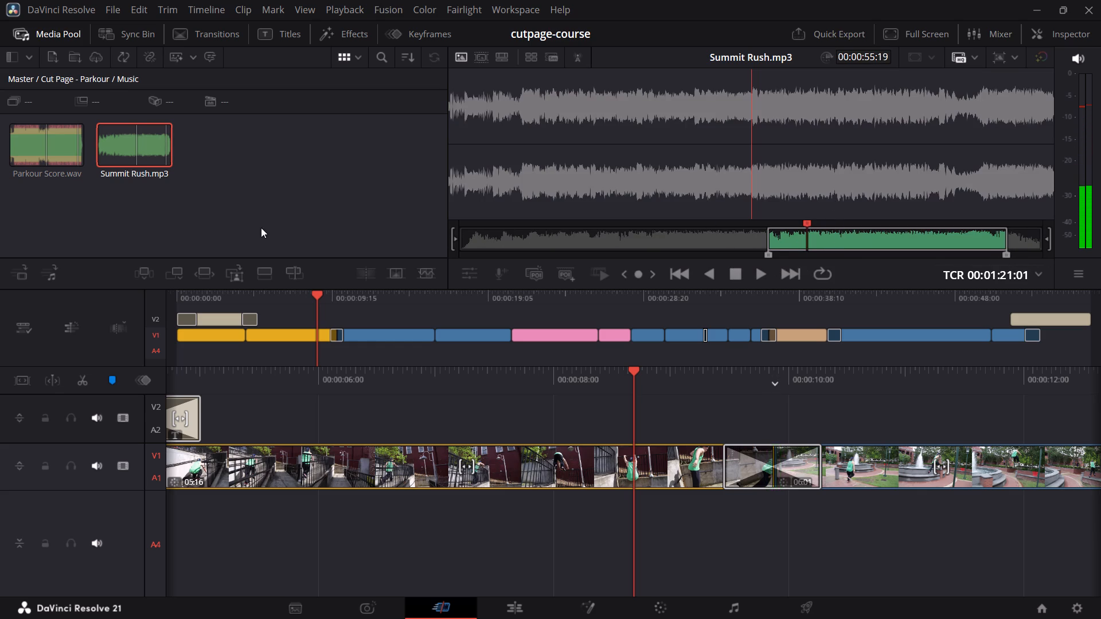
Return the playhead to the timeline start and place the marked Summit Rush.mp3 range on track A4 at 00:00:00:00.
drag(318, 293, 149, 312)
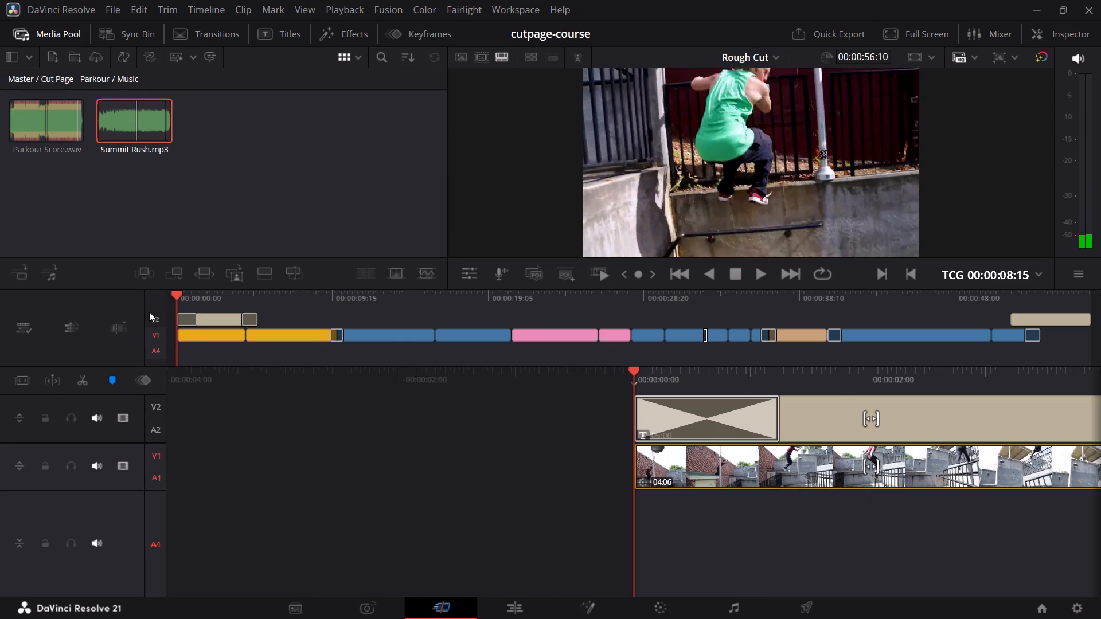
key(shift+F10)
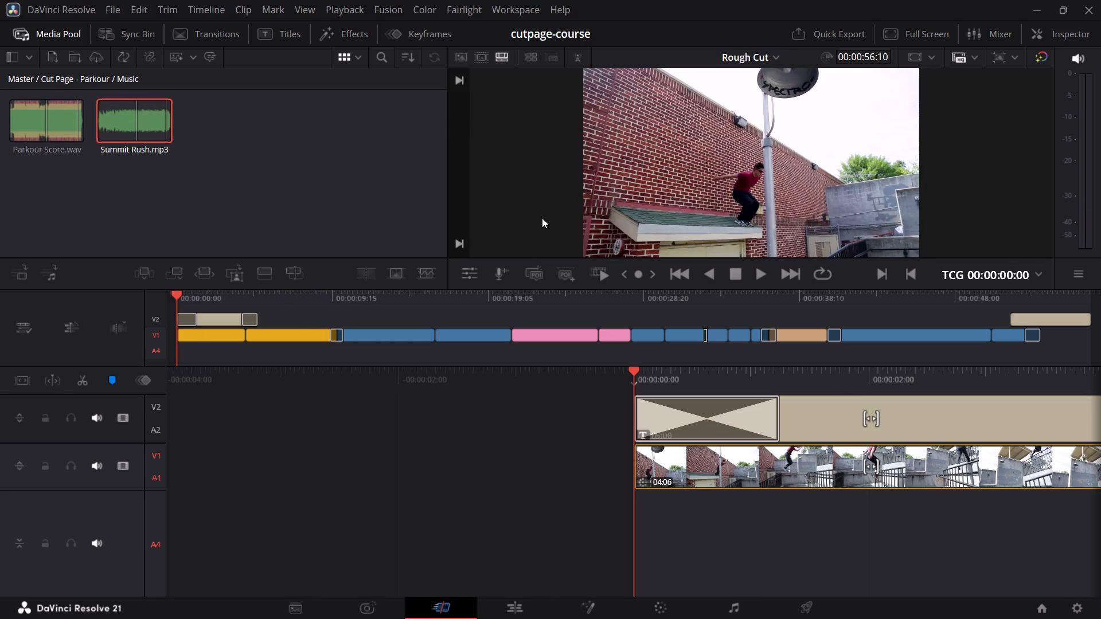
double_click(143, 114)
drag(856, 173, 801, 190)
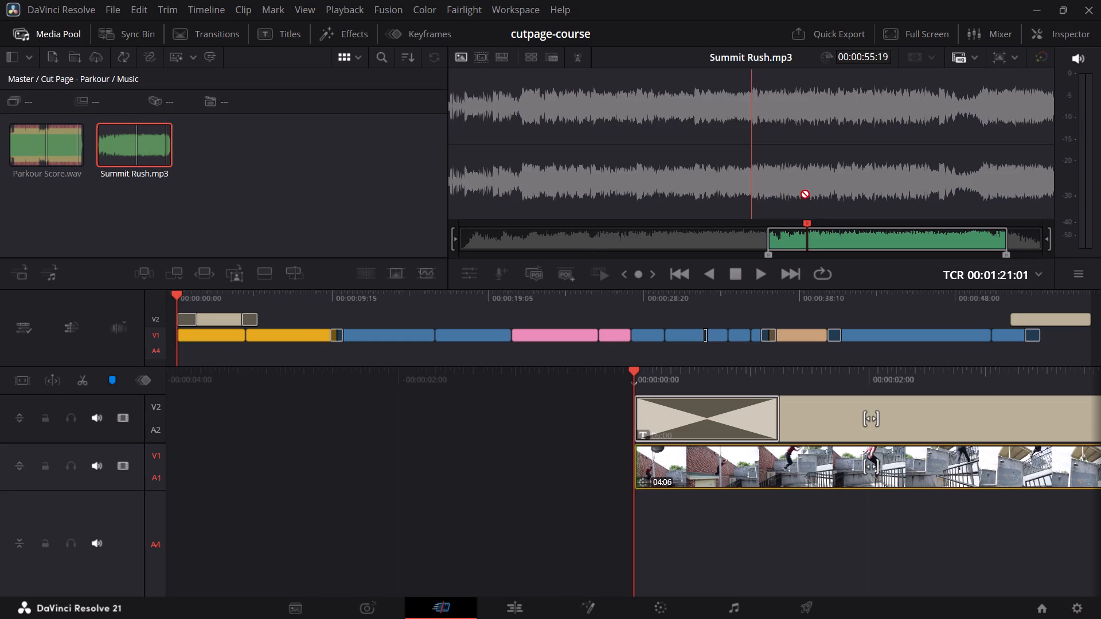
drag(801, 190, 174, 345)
Play the timeline from its start to about 00:00:01:11 to listen to the newly placed music.
key(space)
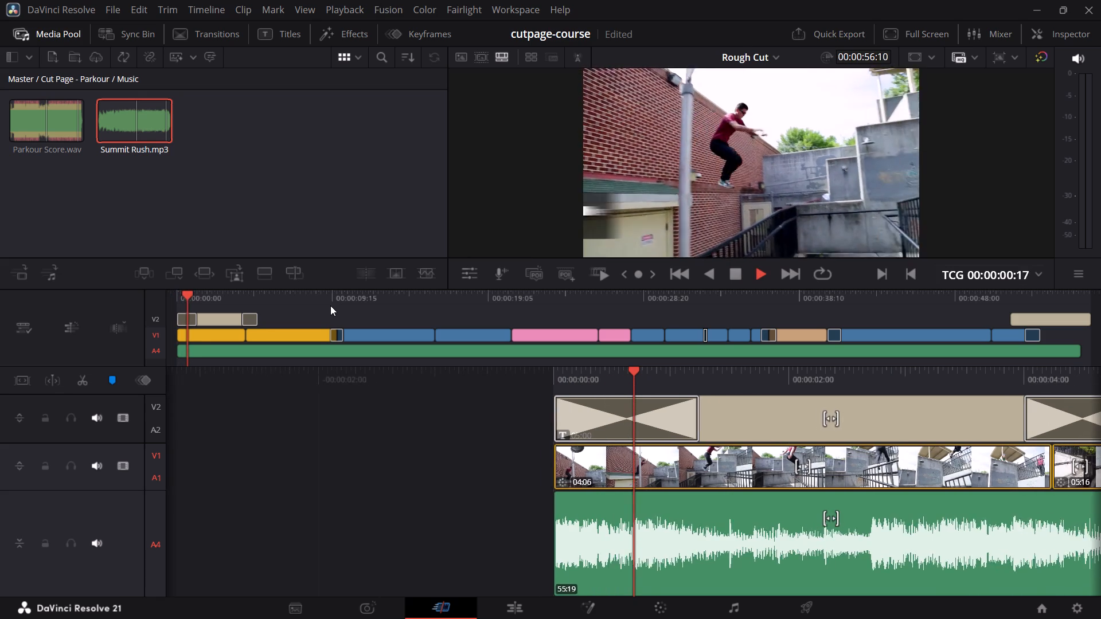
key(space)
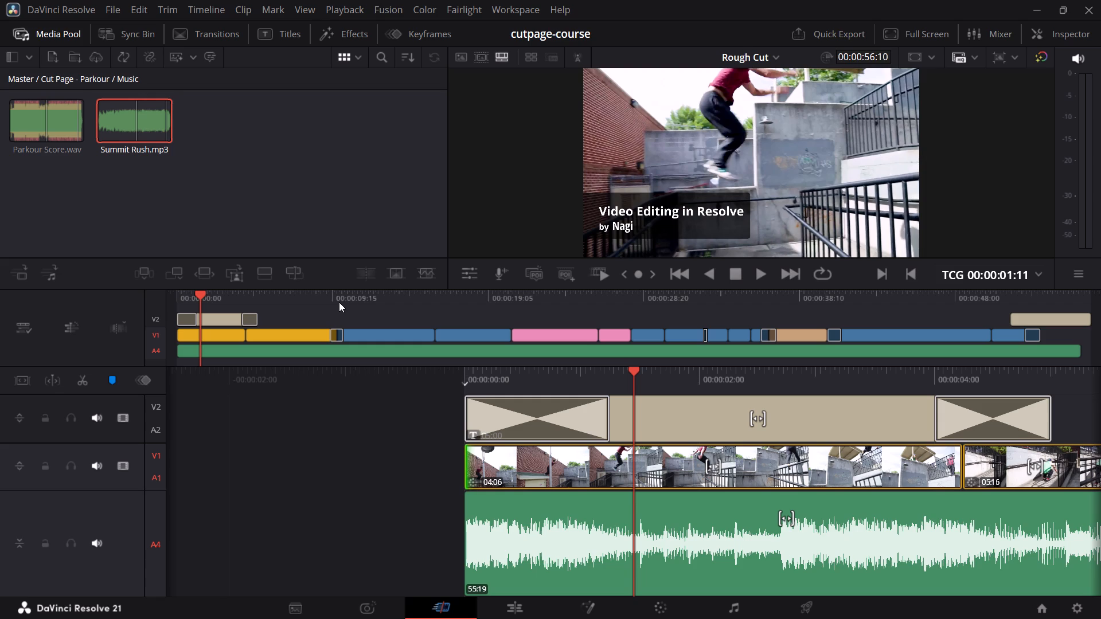
Reset the track level volume of Audio 4 to 0.0 dB.
click(115, 582)
click(1041, 31)
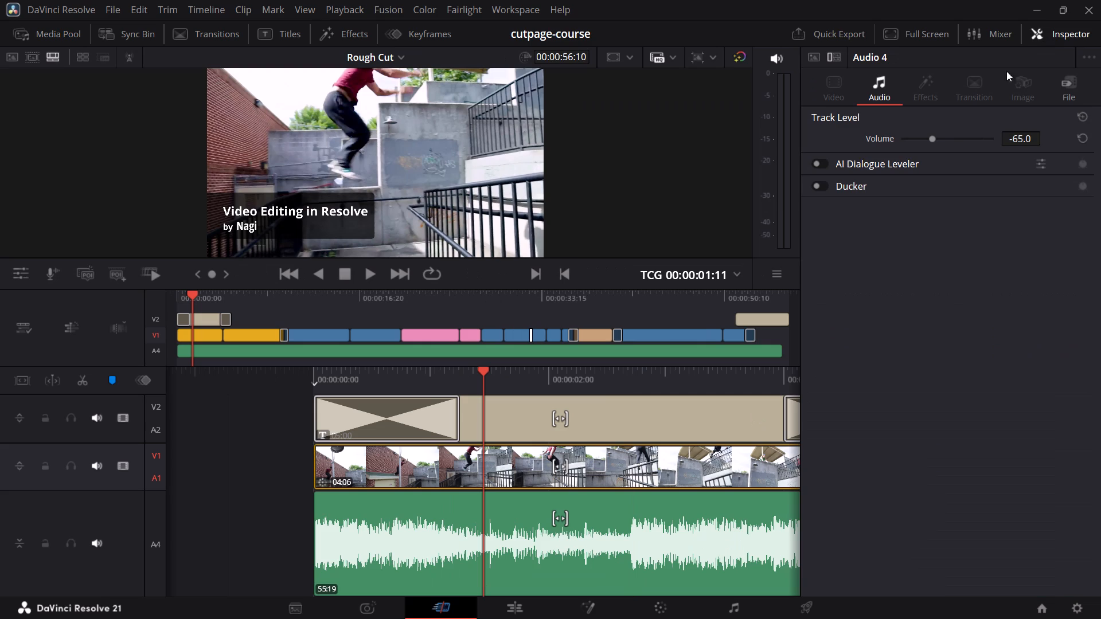
click(1088, 134)
click(1076, 138)
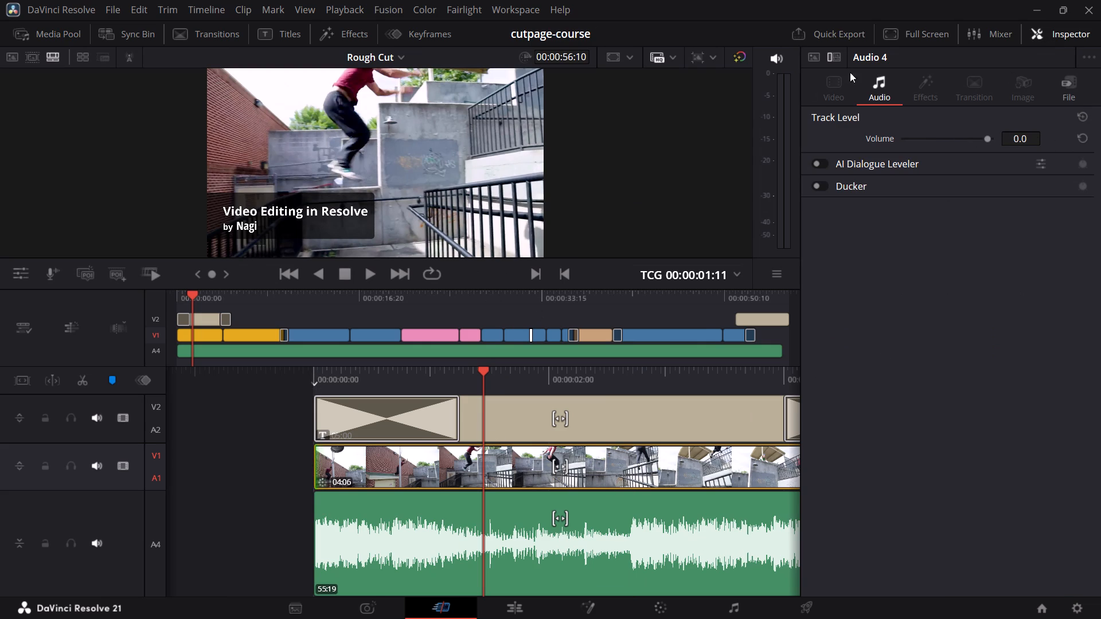
click(1049, 37)
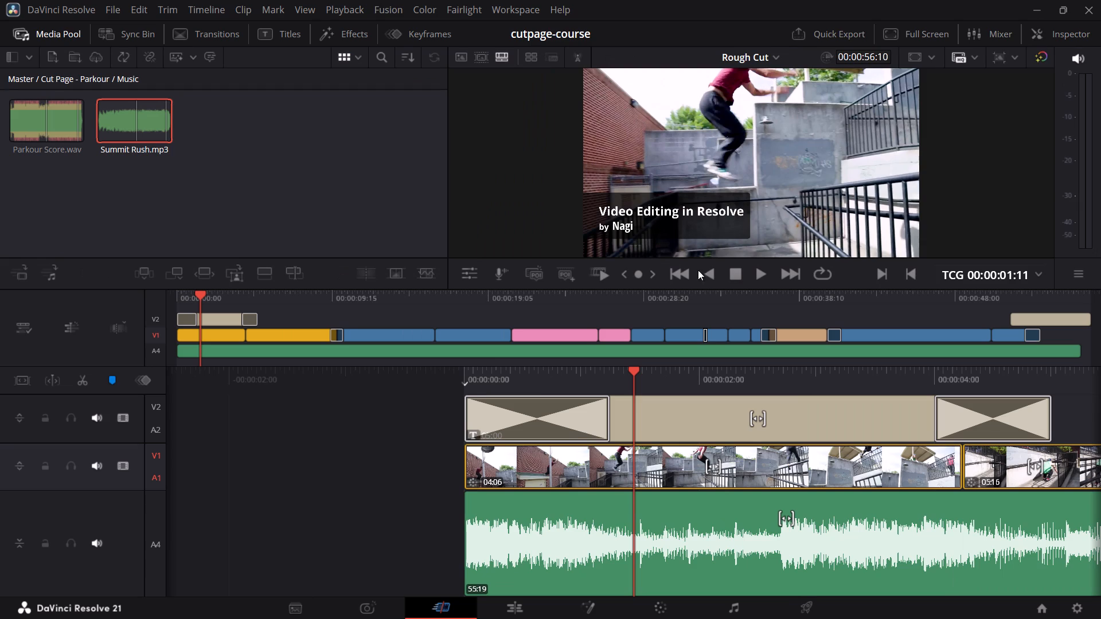
Play the timeline to about 00:00:04:18 to listen to the music, and scrub back to about 00:00:01:22.
key(space)
key(space)
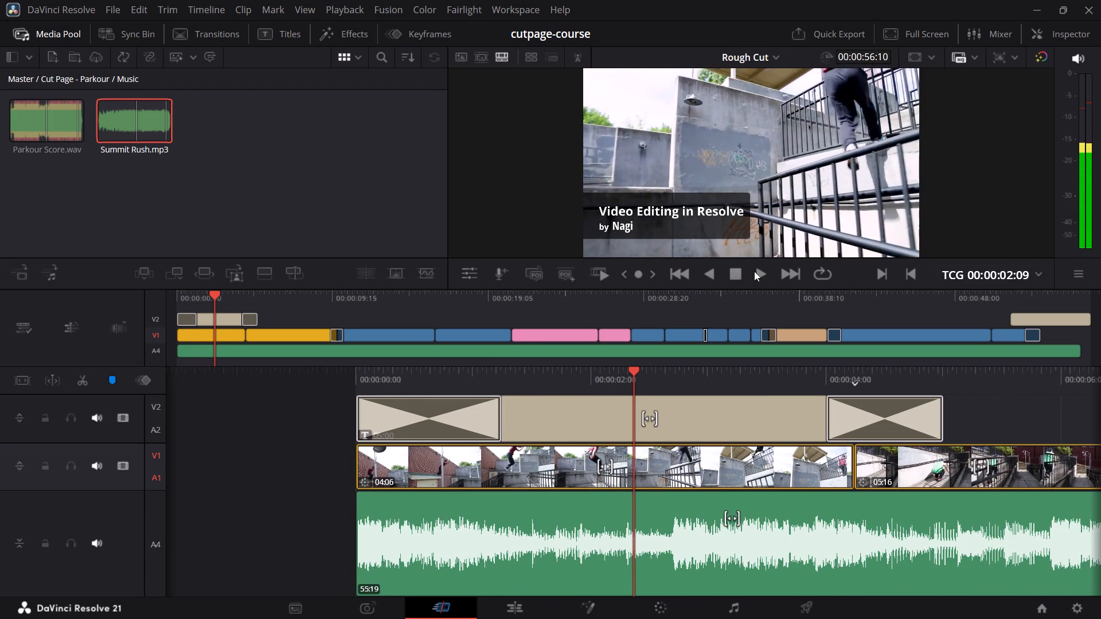
key(space)
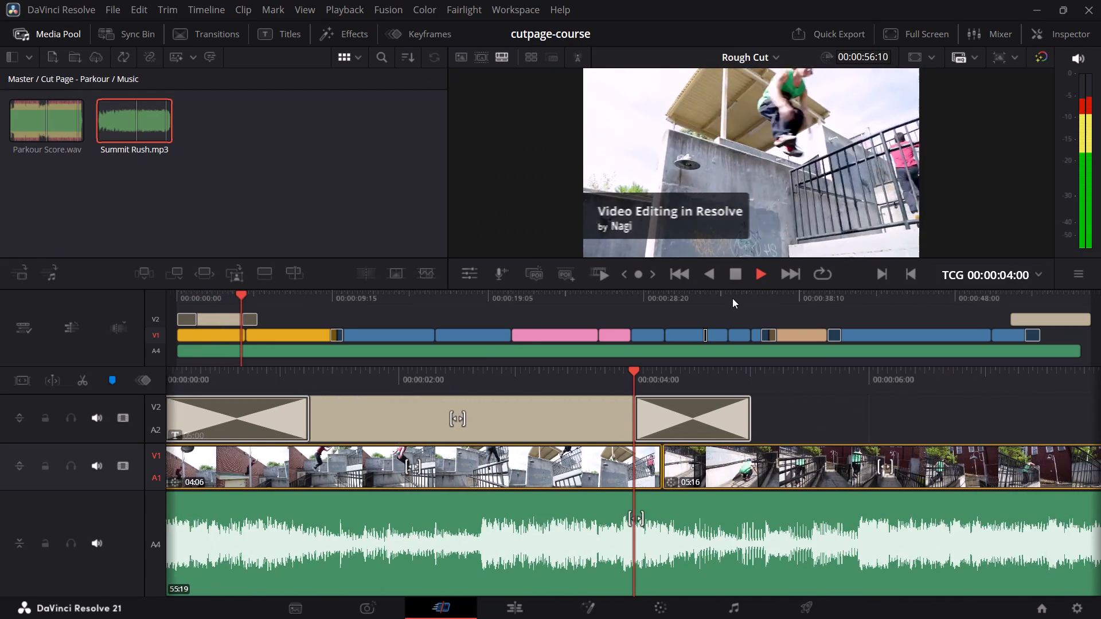
key(space)
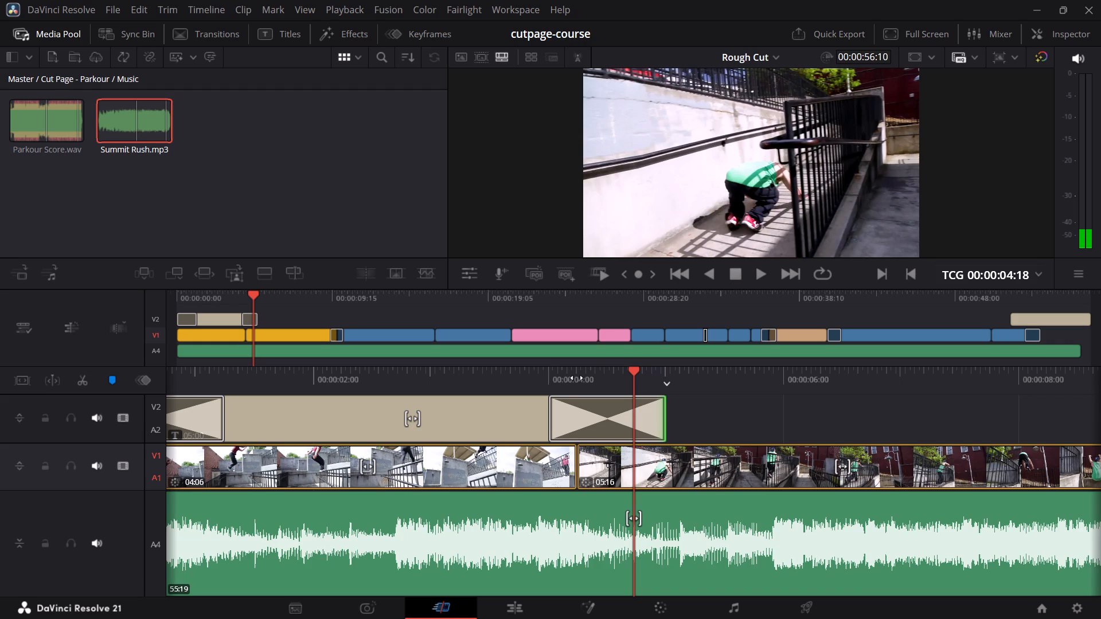
drag(559, 374, 892, 407)
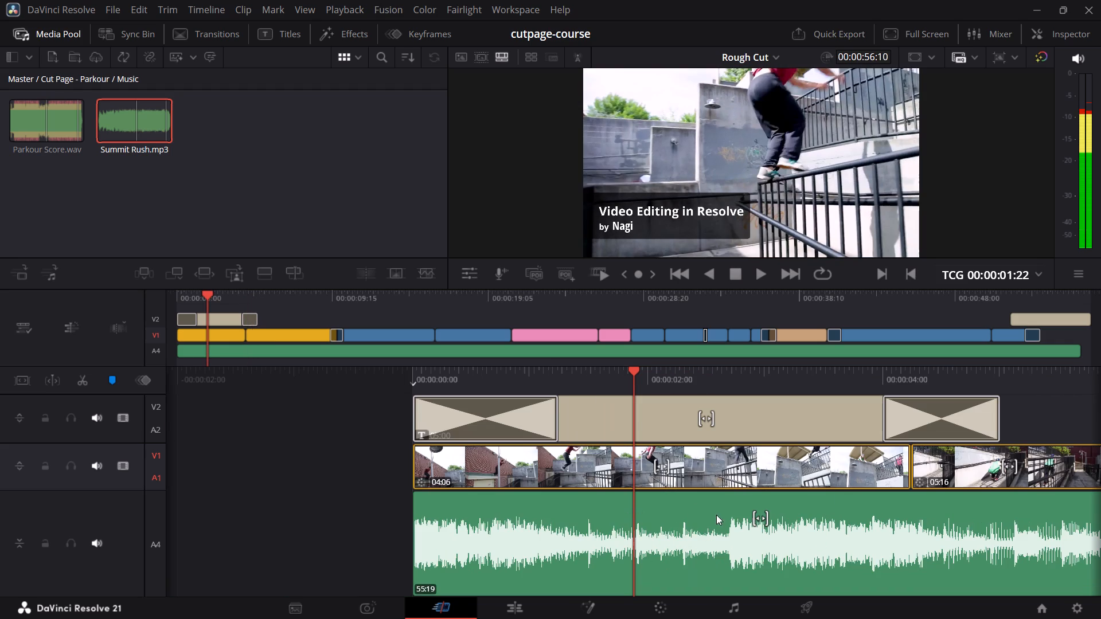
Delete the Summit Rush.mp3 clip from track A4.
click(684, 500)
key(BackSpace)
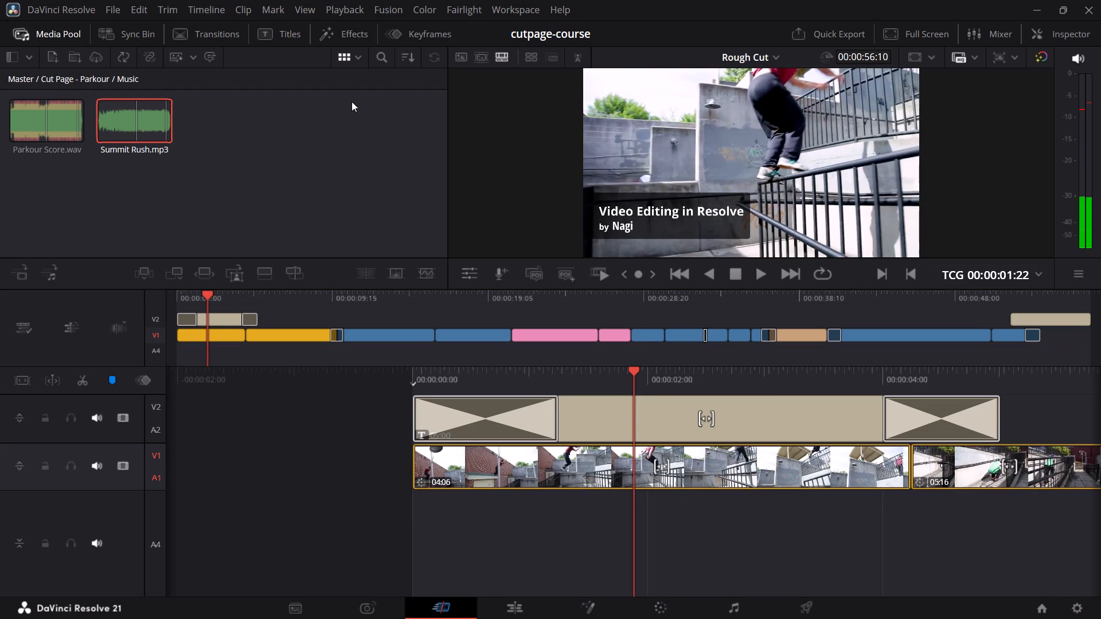
Reopen Summit Rush.mp3 in the source viewer and shift the marked range earlier, ending at 00:01:45:21 with a 00:00:54:01 duration.
double_click(143, 123)
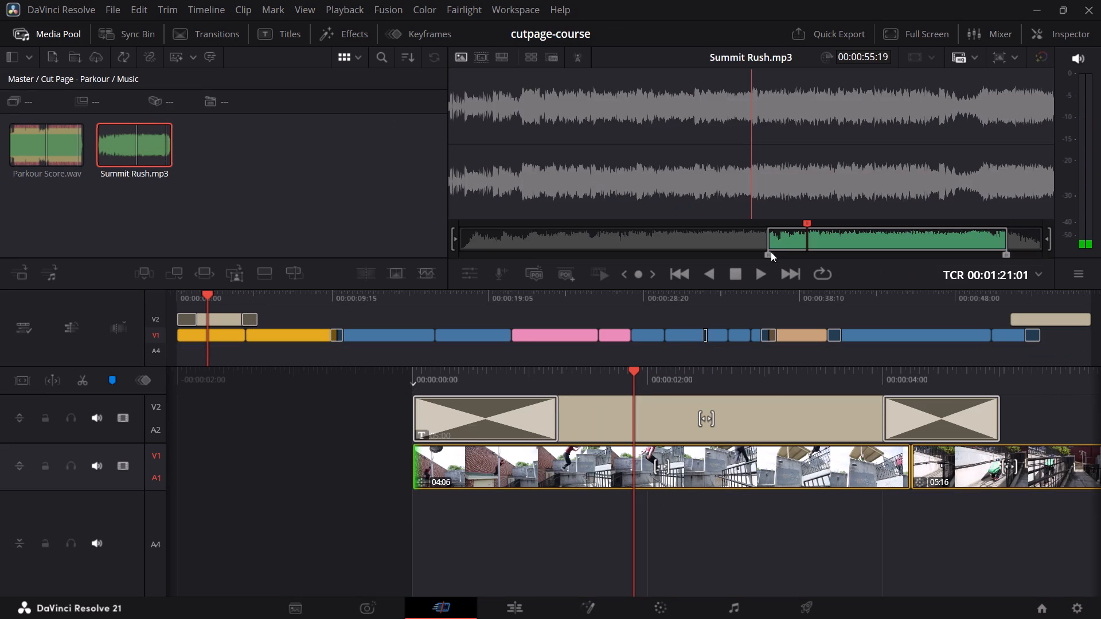
drag(767, 253, 681, 249)
drag(1006, 256, 920, 264)
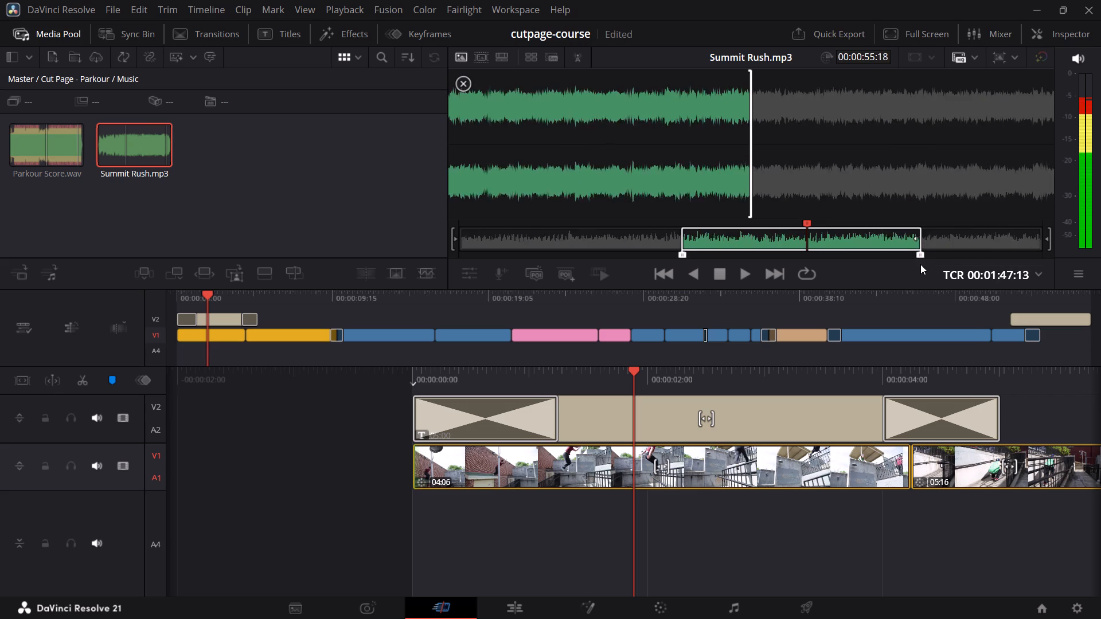
drag(920, 264, 913, 263)
Place the marked 54:01 range of Summit Rush.mp3 on track A4 at the start of the timeline.
drag(831, 190, 803, 214)
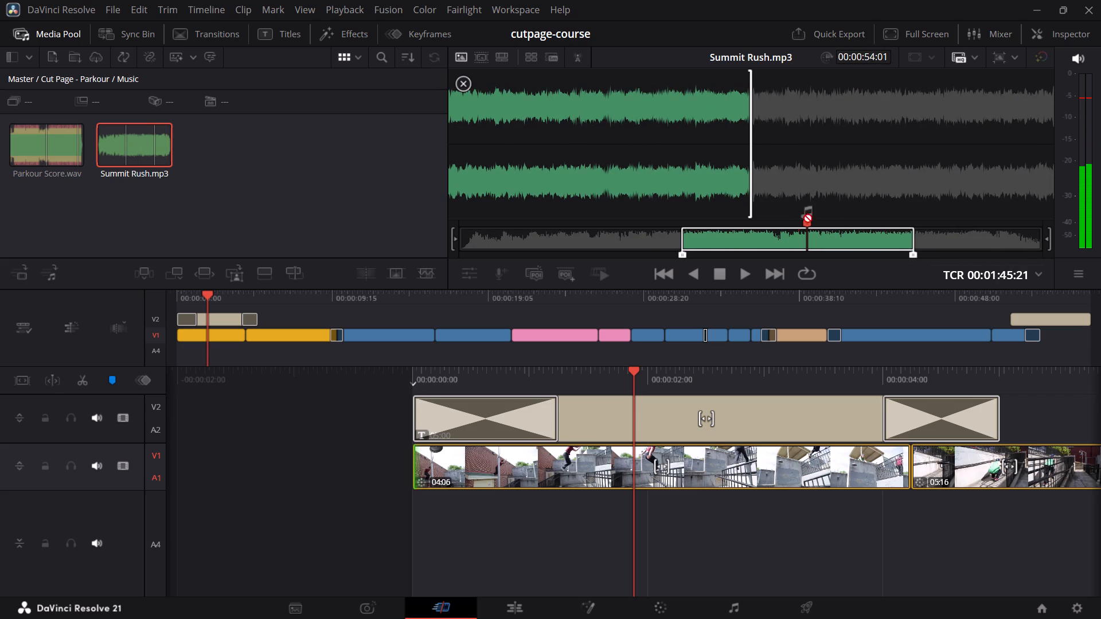
drag(803, 214, 375, 511)
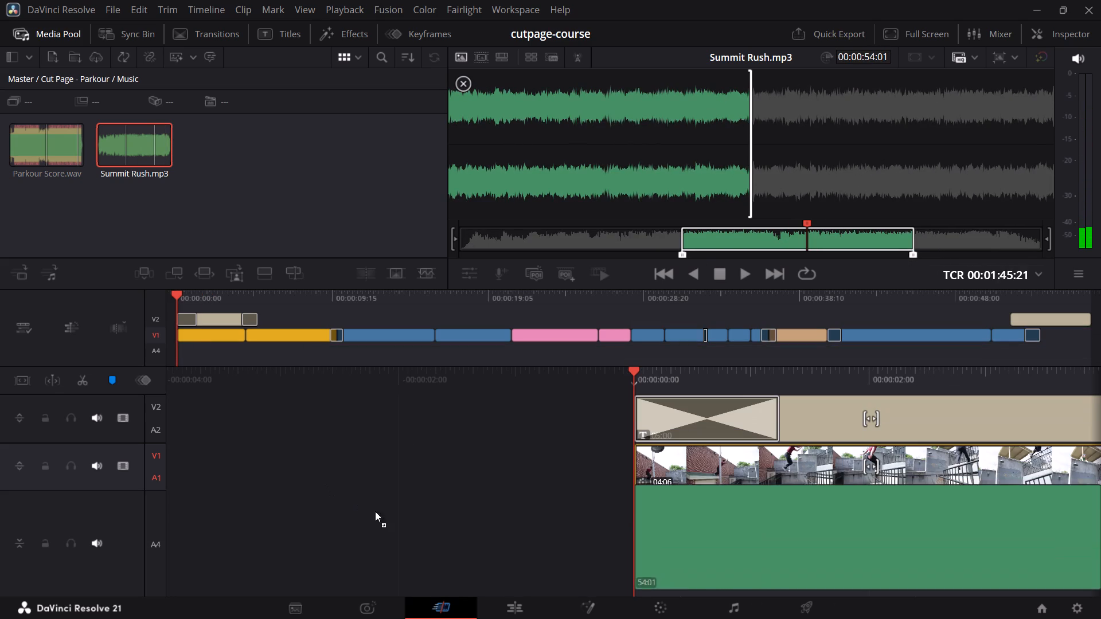
drag(375, 511, 421, 525)
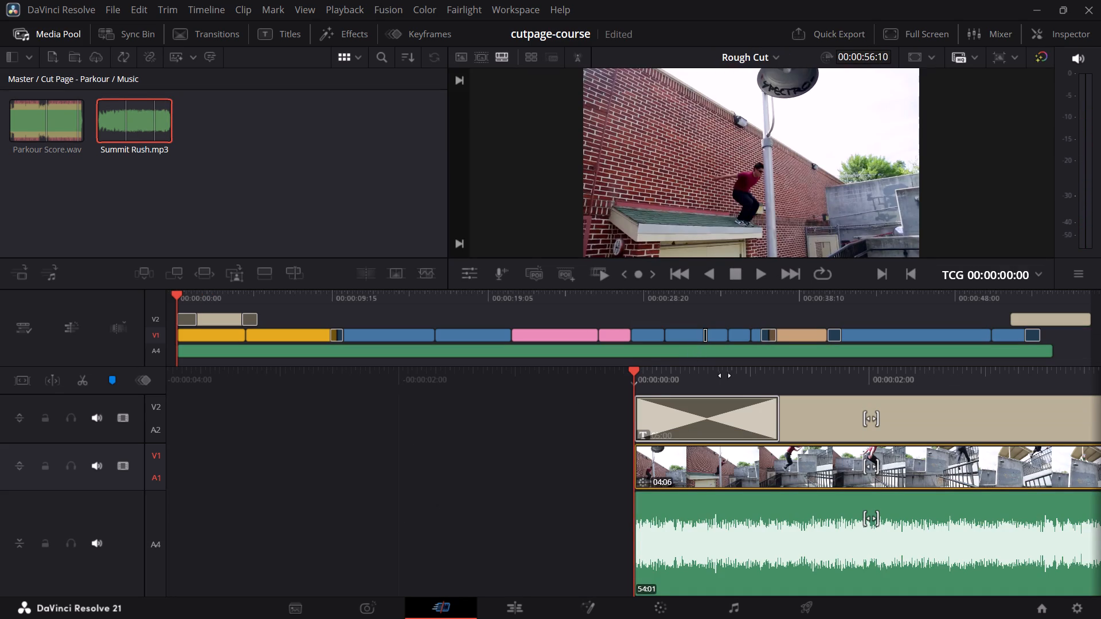
drag(725, 375, 731, 360)
Select the Summit Rush.mp3 clip on A4 and set its volume to -30 dB.
click(915, 499)
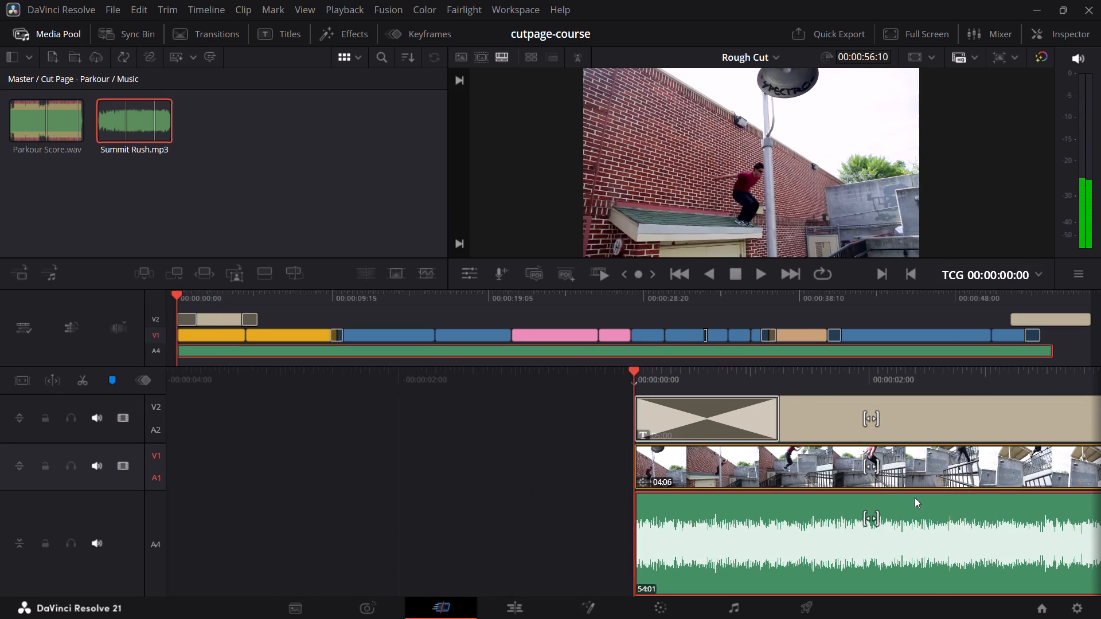
click(1070, 34)
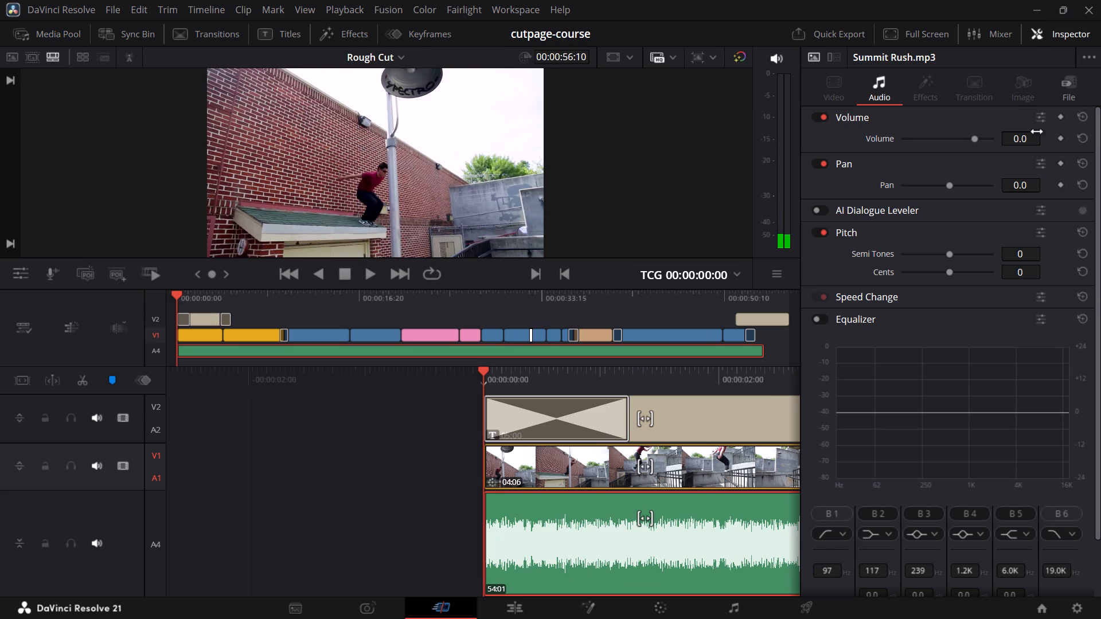
double_click(1026, 139)
key(minus)
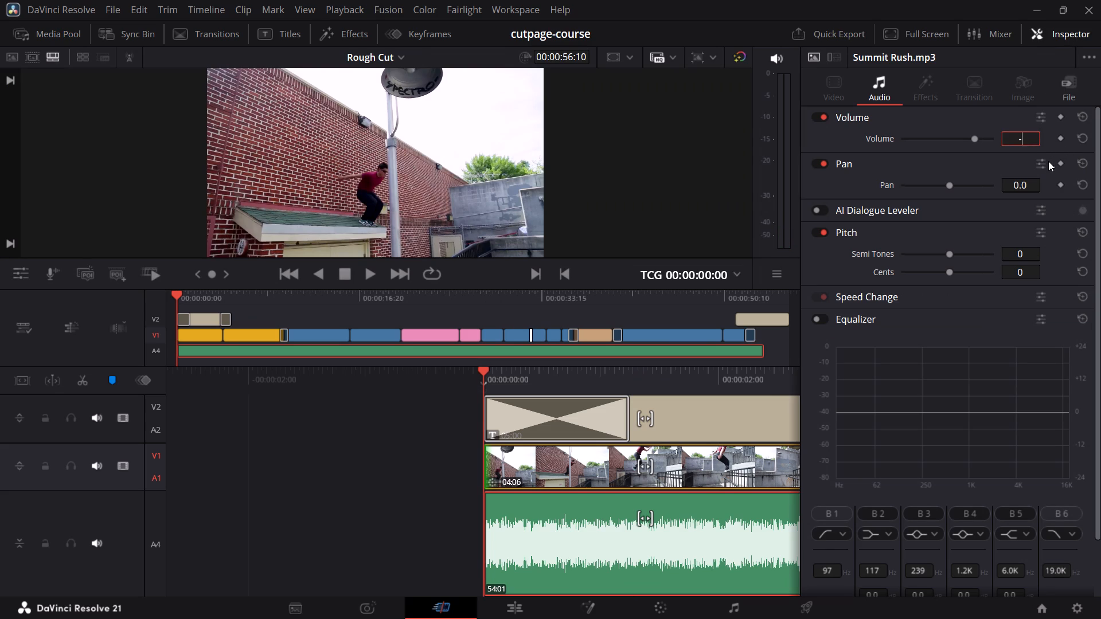
key(3)
key(0)
key(Return)
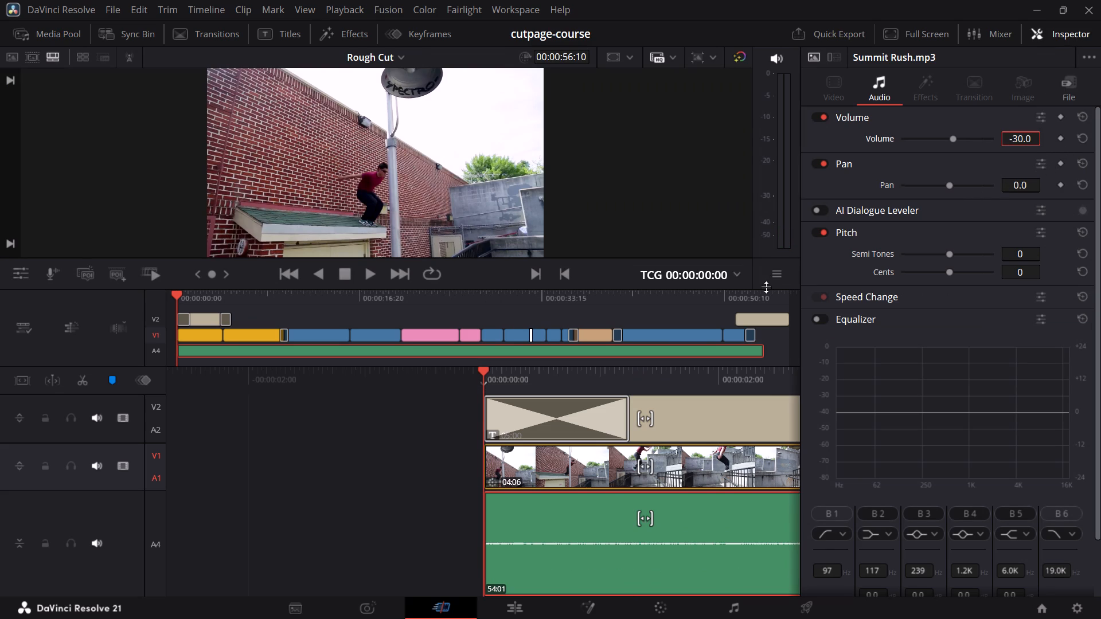
Play the timeline from the start to about 00:00:03:11 to listen to the quieter music, and close the clip settings.
key(space)
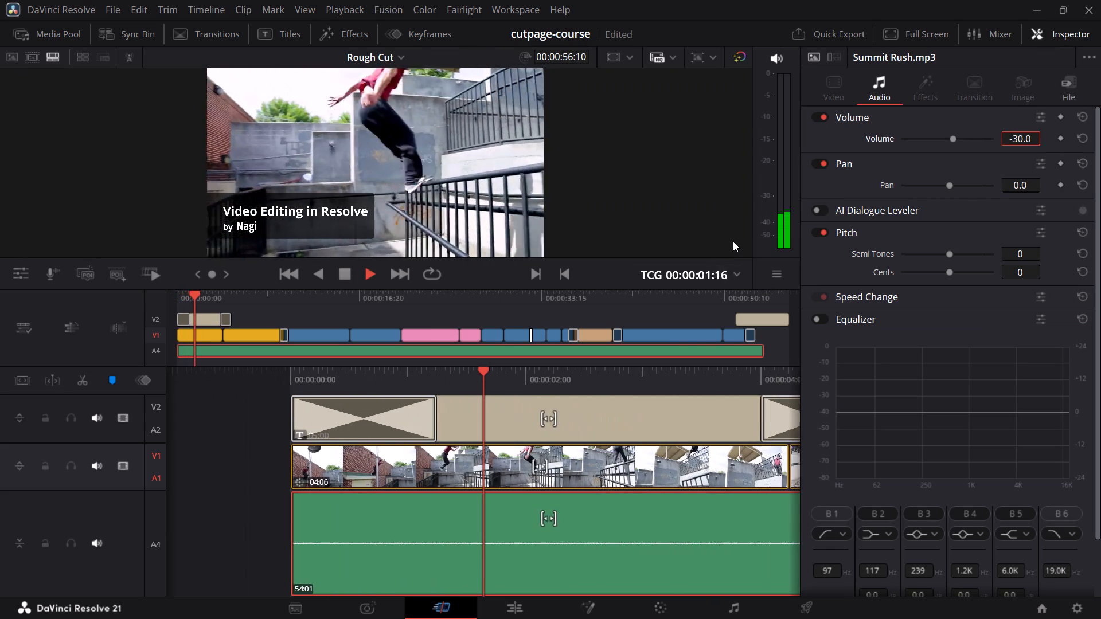
key(space)
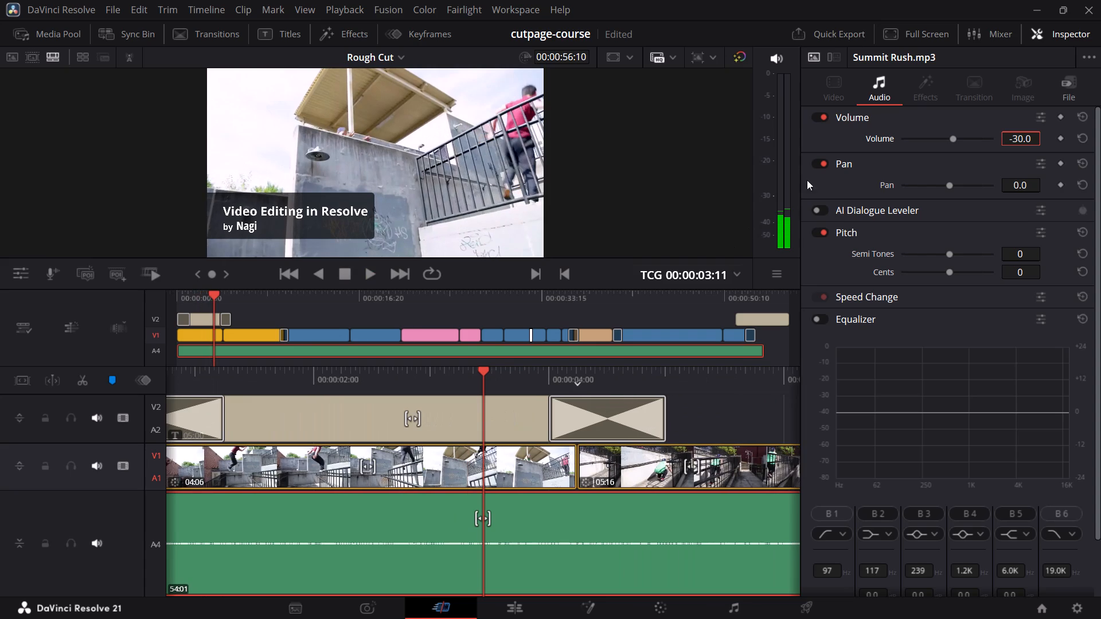
click(1054, 33)
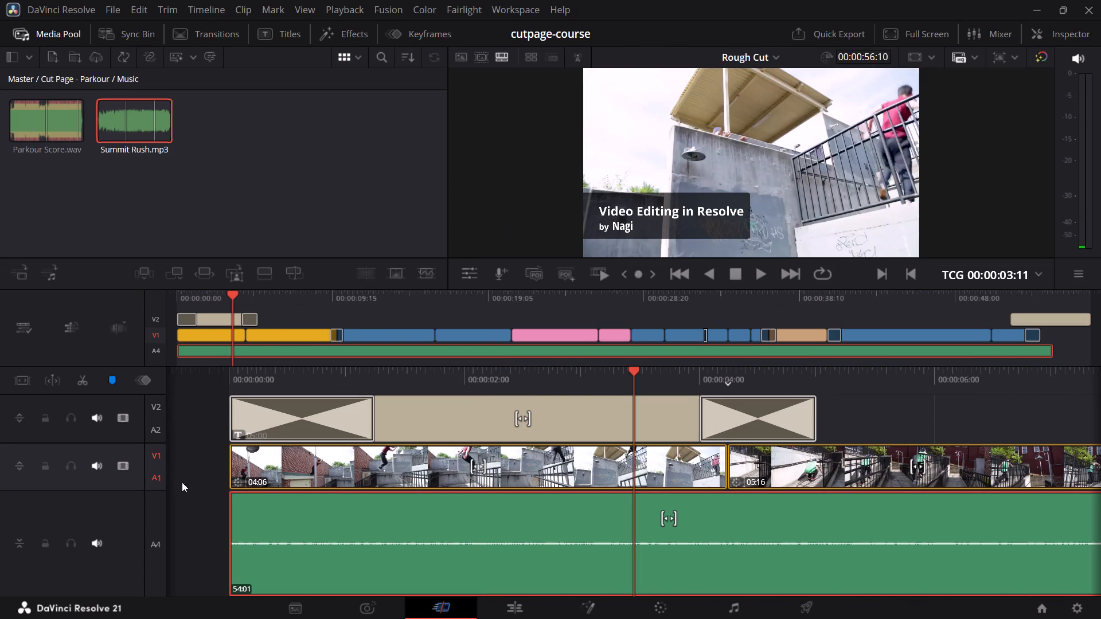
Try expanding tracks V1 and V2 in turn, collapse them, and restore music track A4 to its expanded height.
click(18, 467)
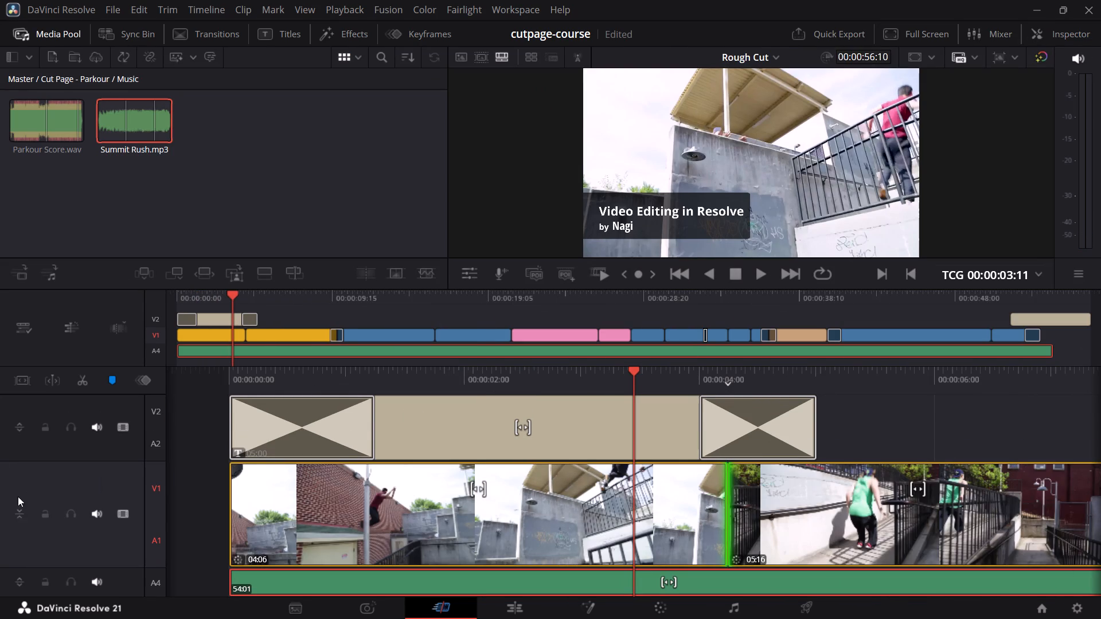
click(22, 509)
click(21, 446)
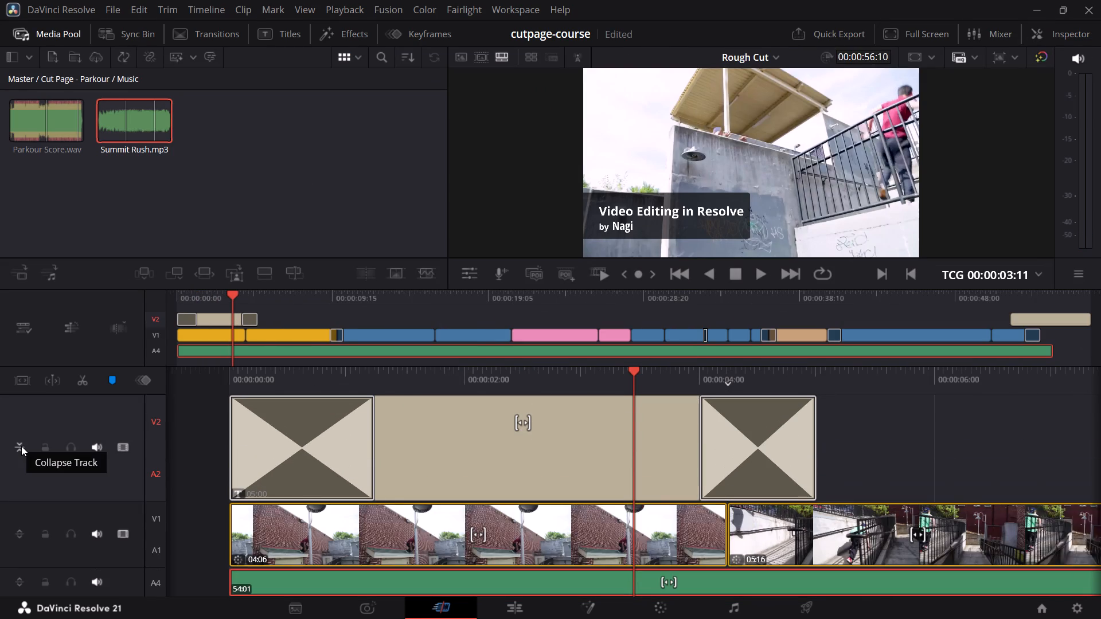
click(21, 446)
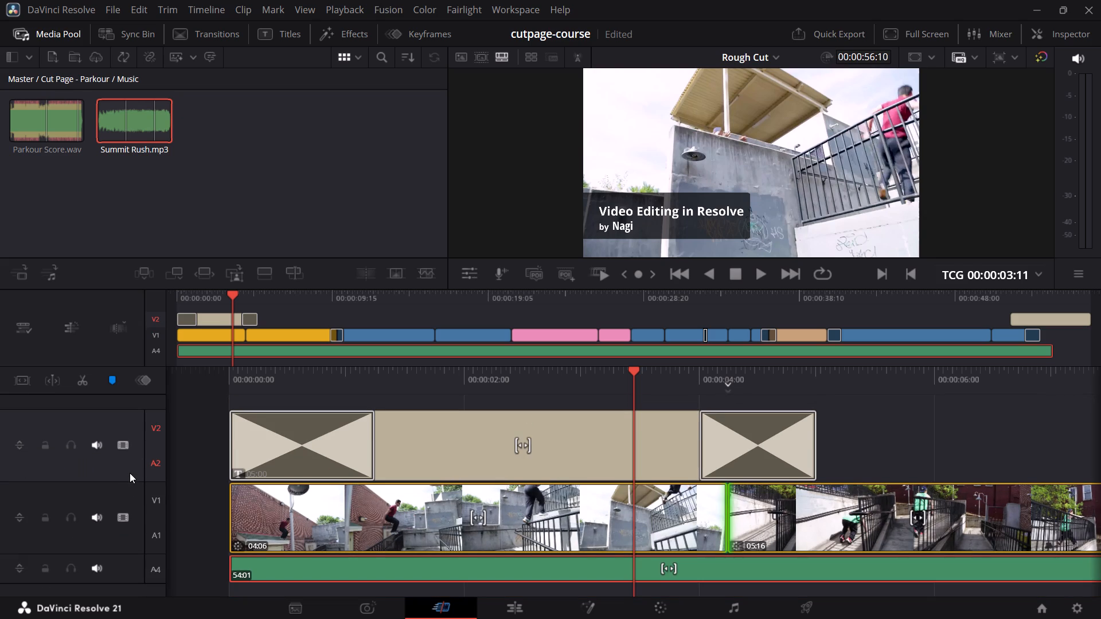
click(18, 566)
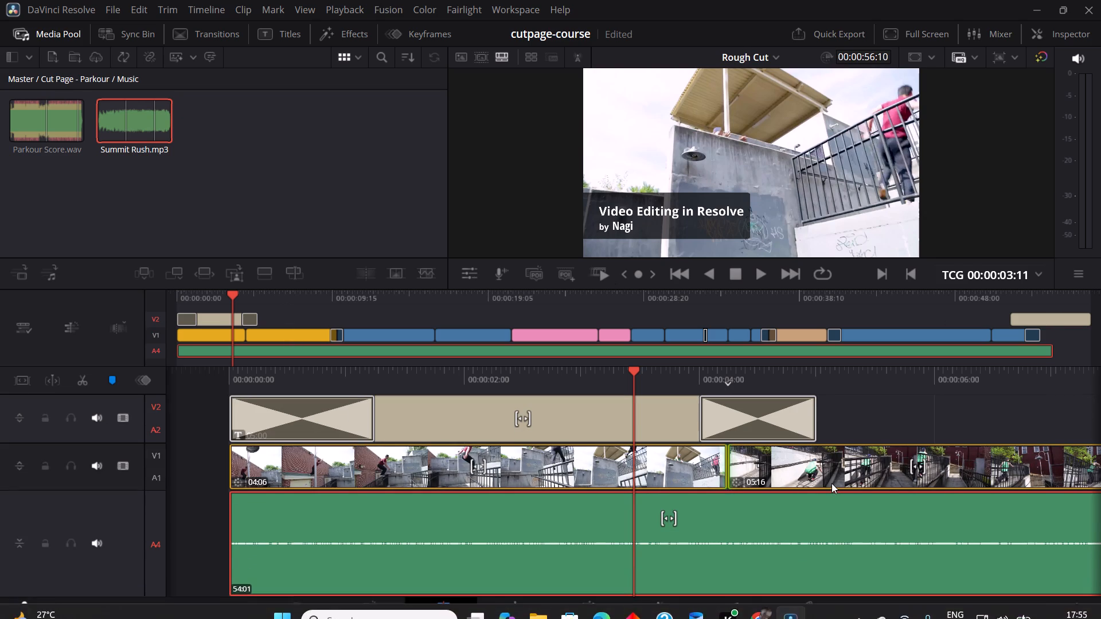
Switch to the Udemy course in Chrome, open lecture 39, How to work with Audio Transitions, and watch it full screen.
key(alt+Tab)
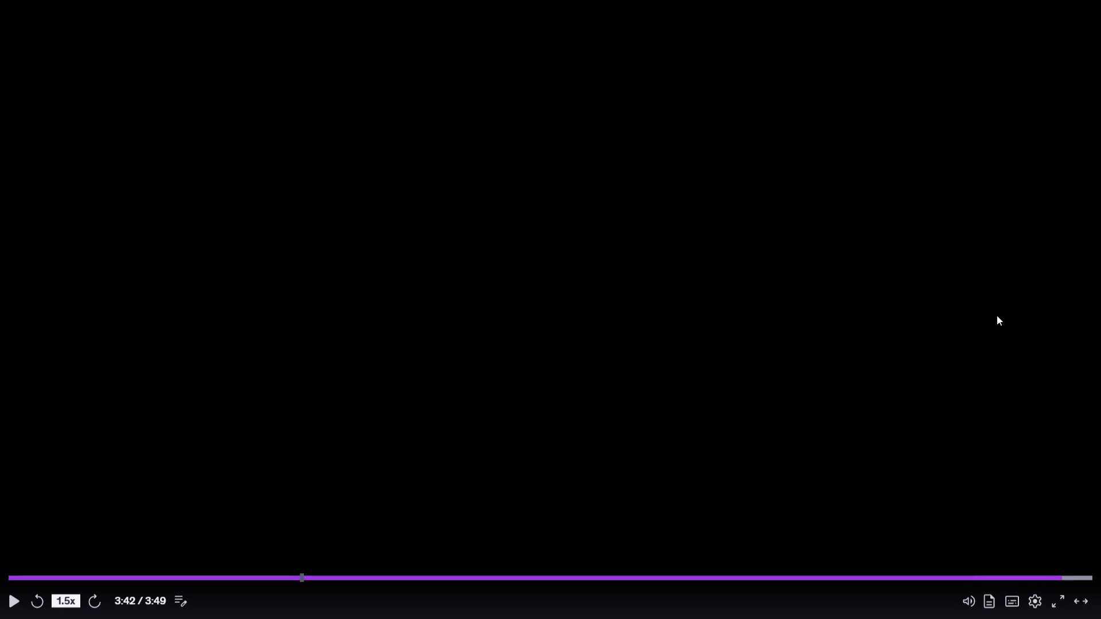
key(f)
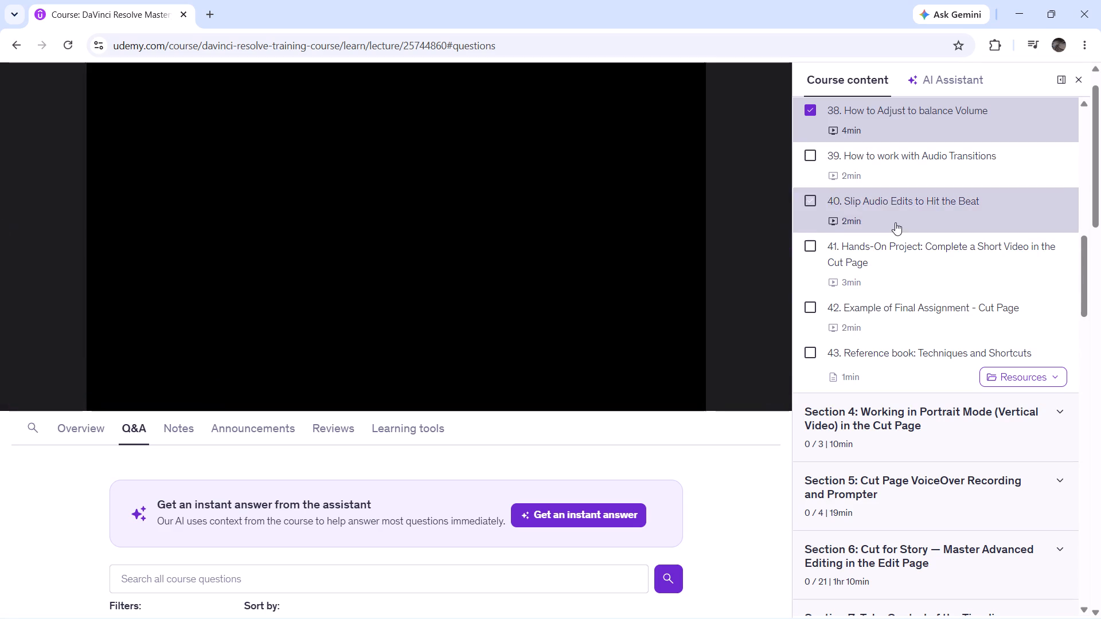
click(908, 170)
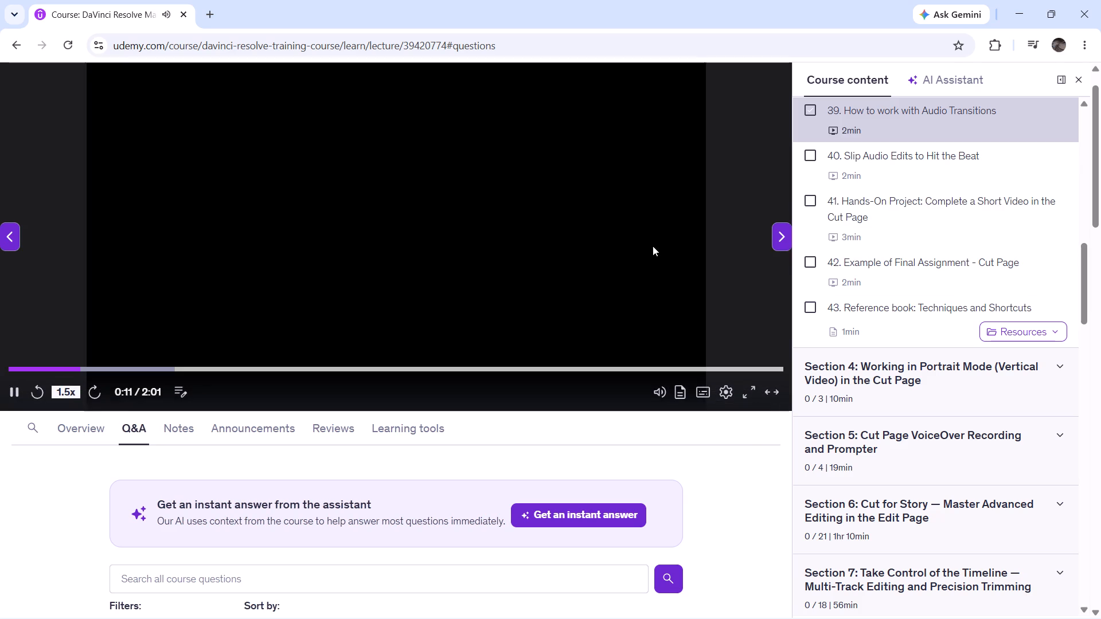
click(751, 391)
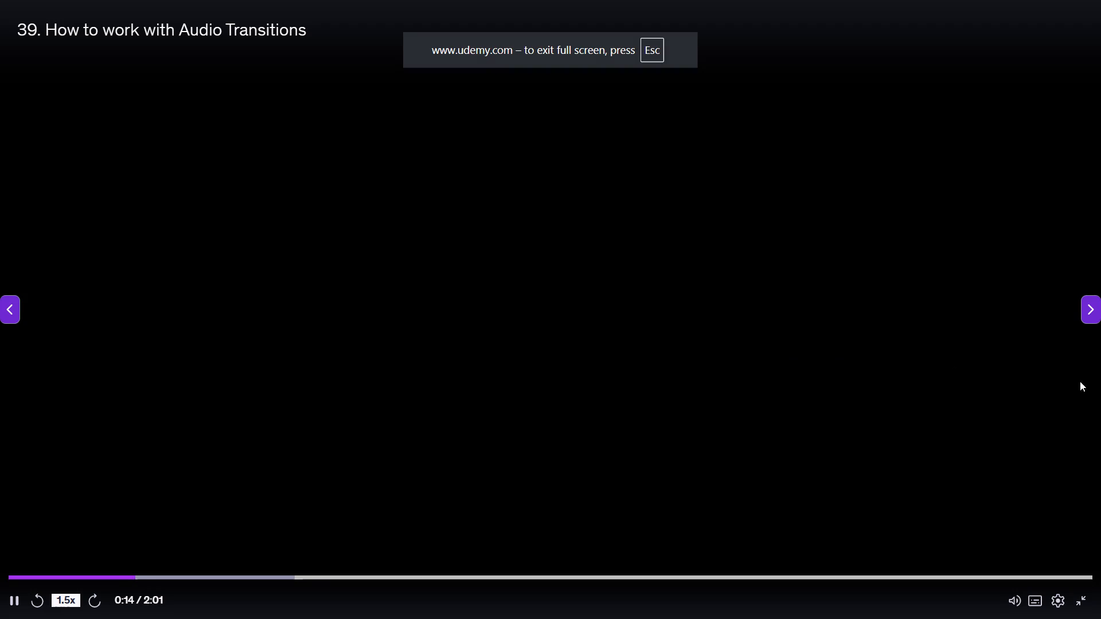
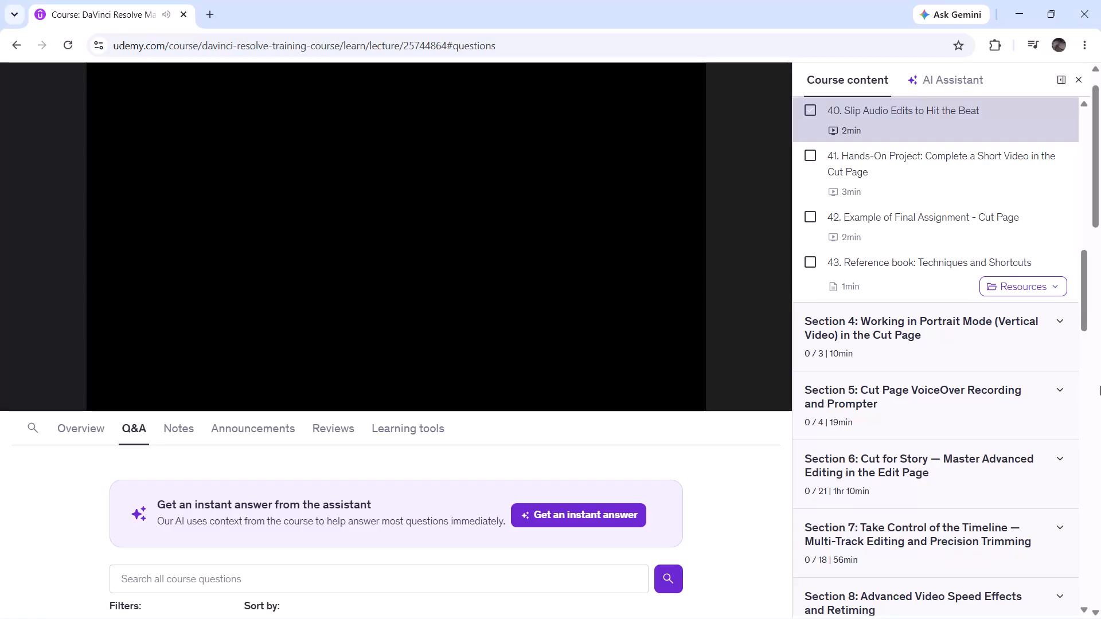
Switch to DaVinci Resolve and add a Cross Fade 0 dB audio transition at the start of the music clip on A4.
click(612, 297)
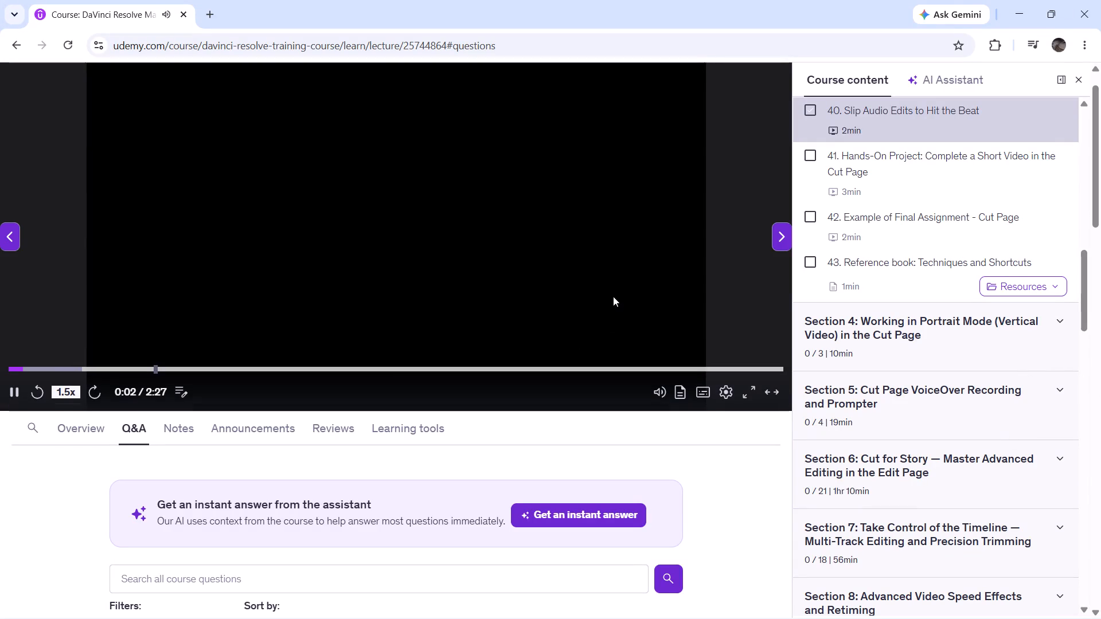
key(alt+Tab)
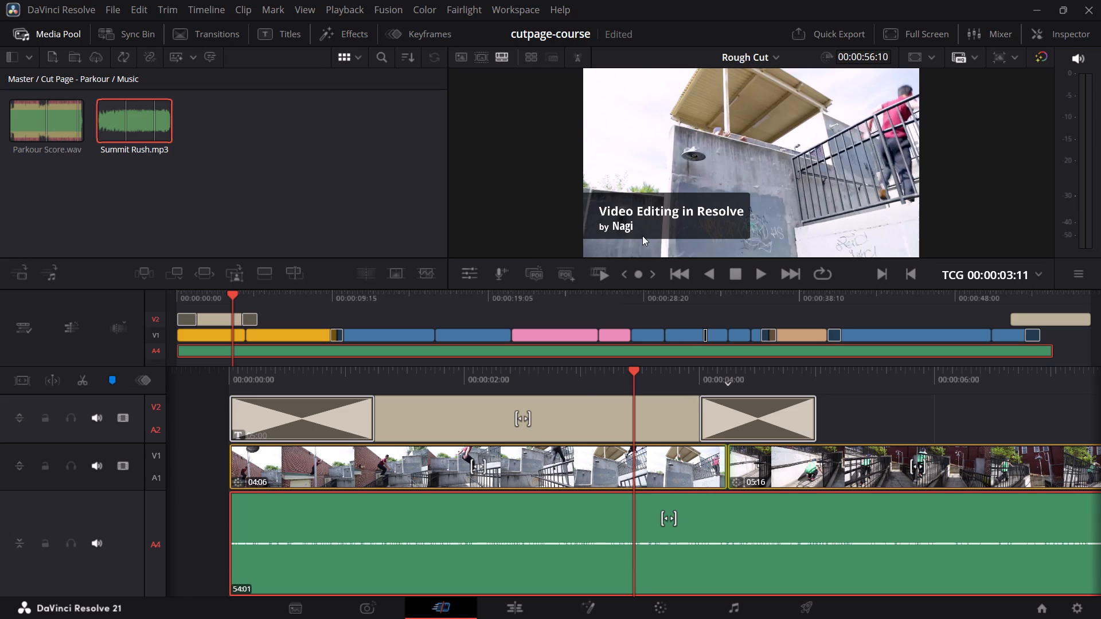
drag(659, 375, 967, 355)
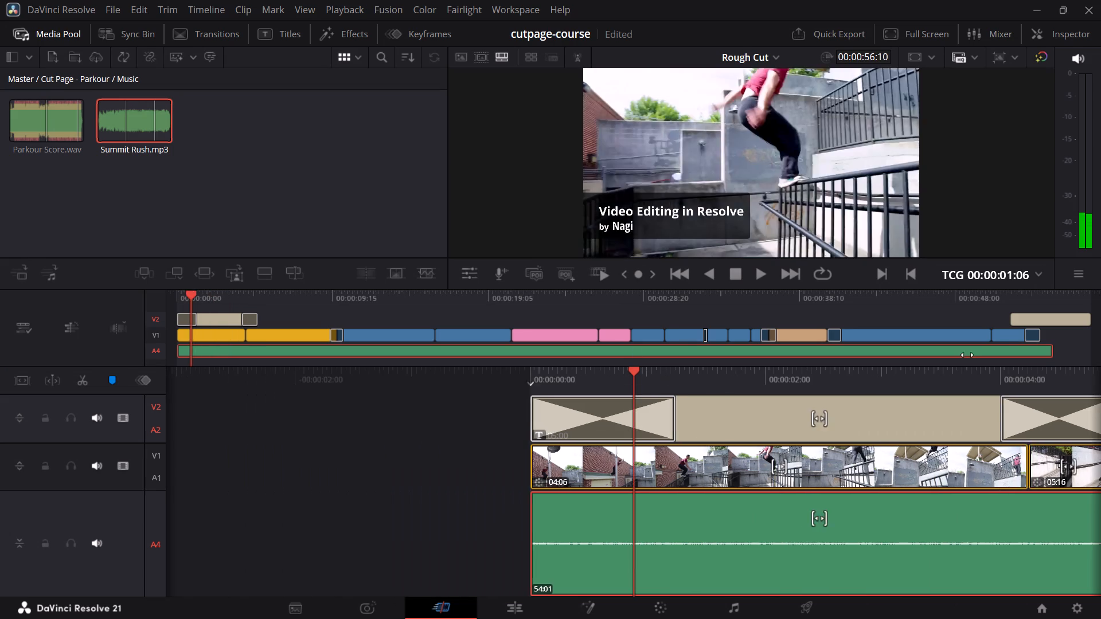
drag(967, 355, 1082, 349)
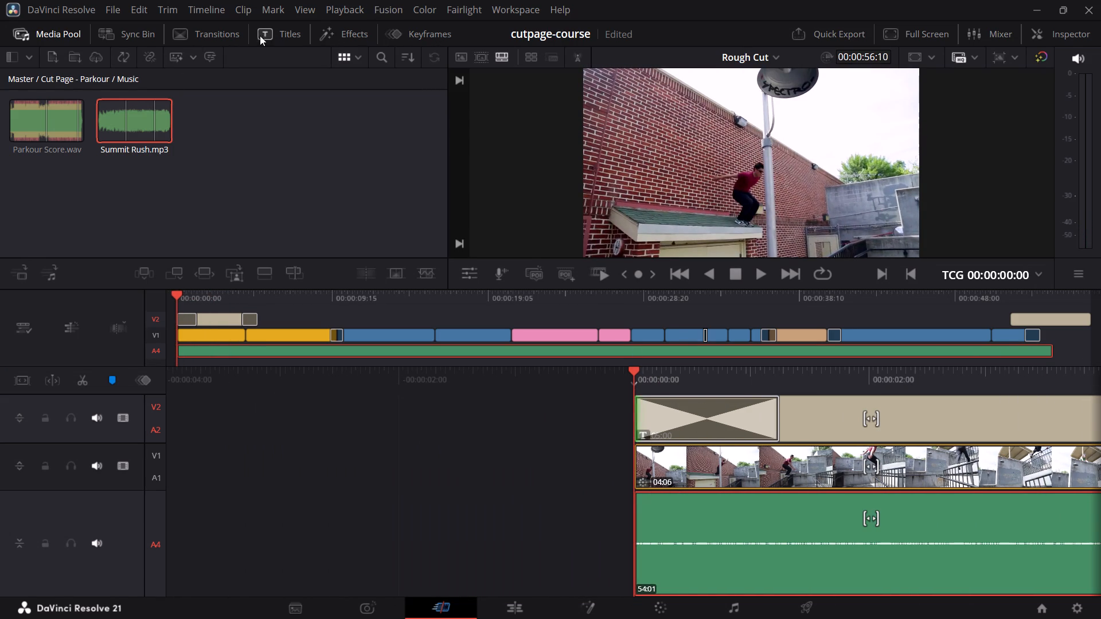
click(221, 36)
click(72, 58)
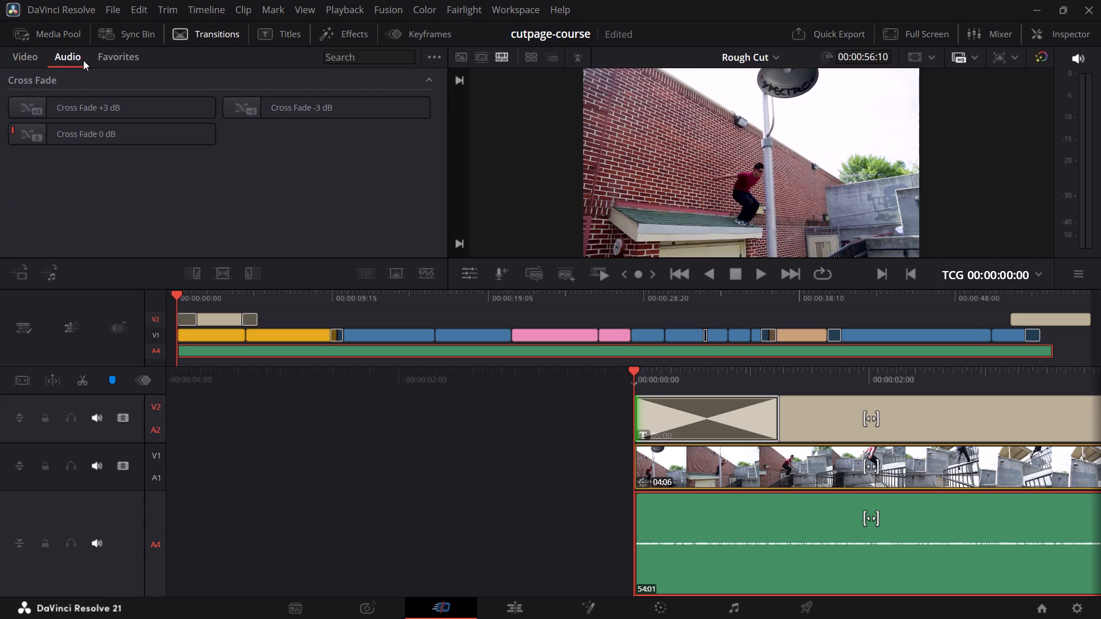
drag(116, 129, 231, 149)
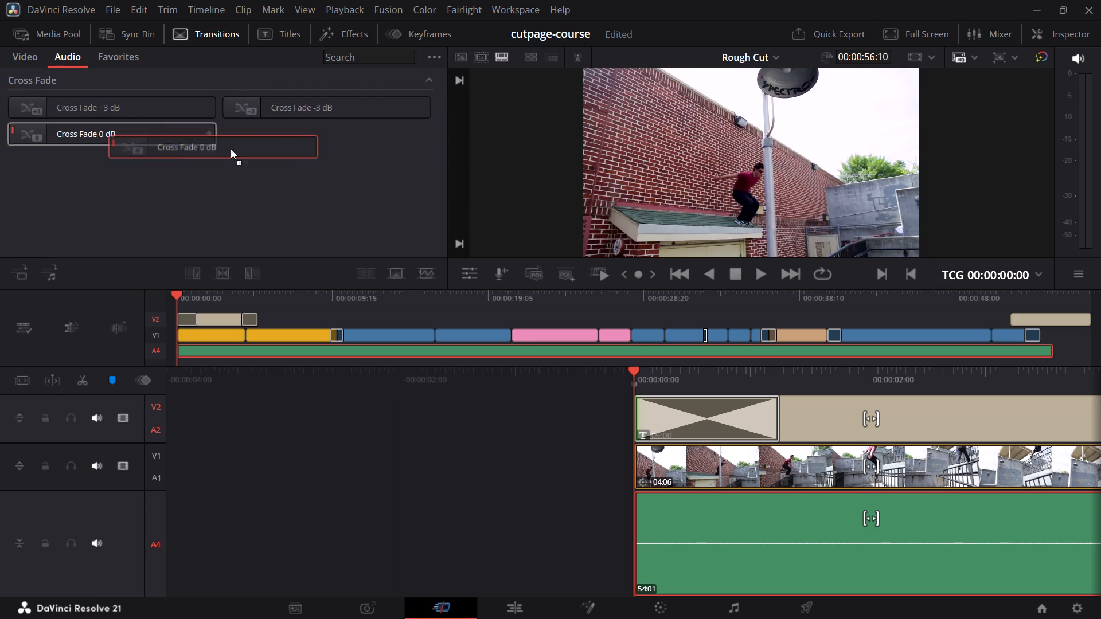
drag(231, 149, 154, 135)
double_click(143, 131)
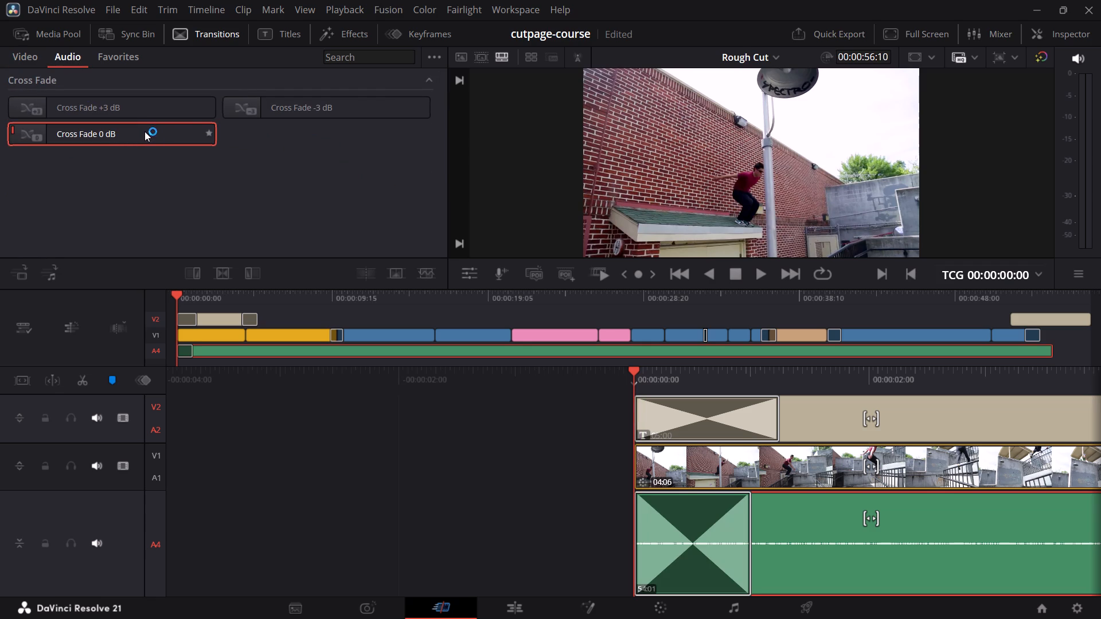
Set the duration of the cross fade at the start of the A4 music clip to 2.0 seconds.
click(712, 515)
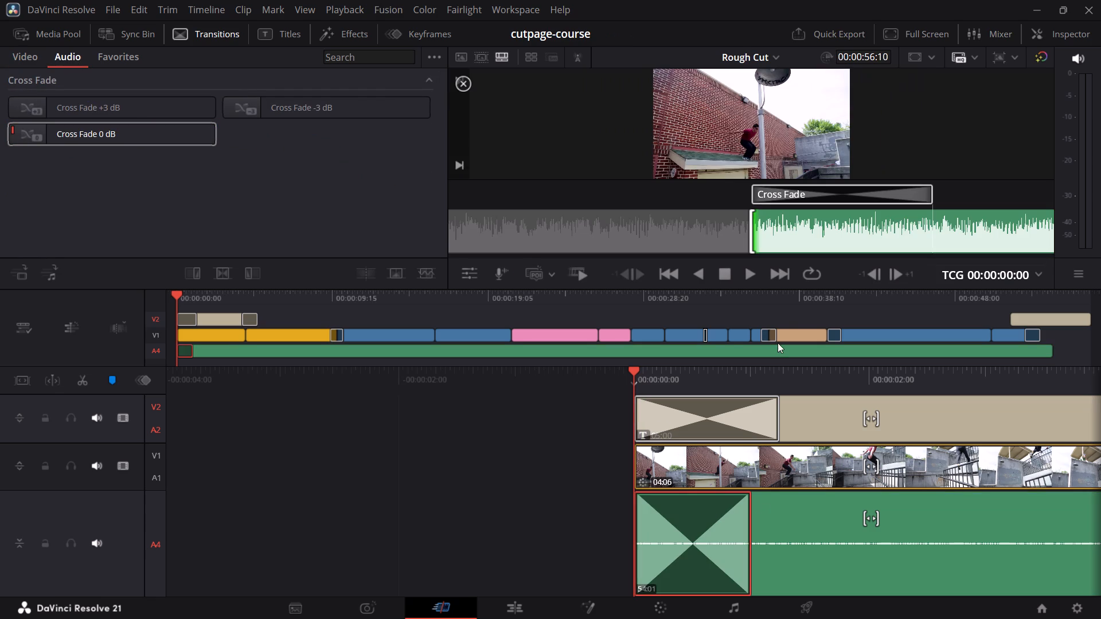
click(1080, 33)
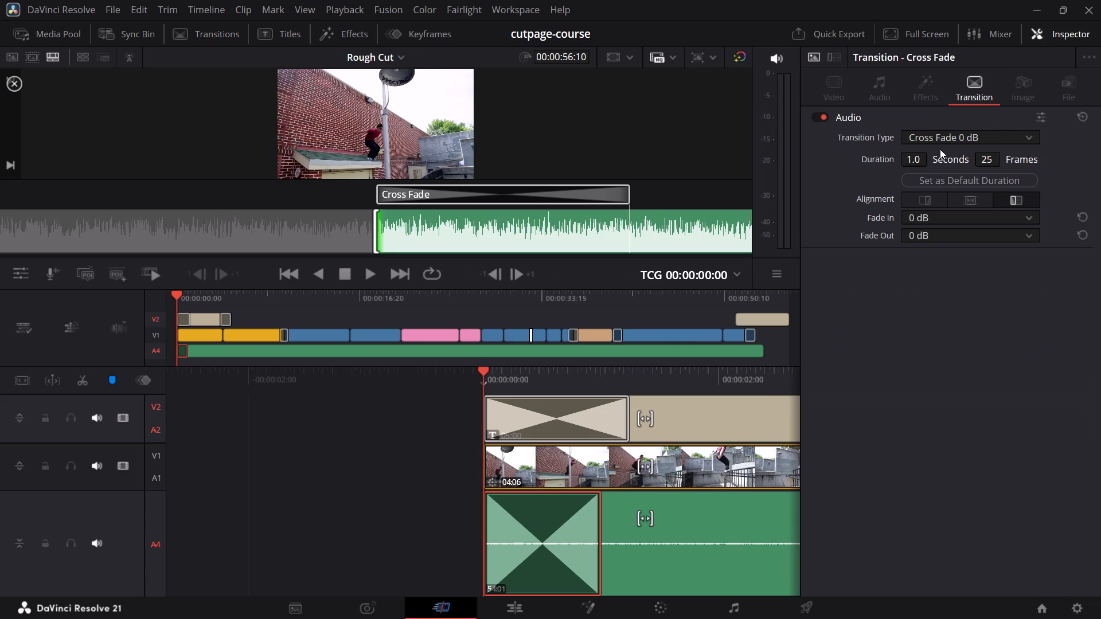
drag(915, 159, 926, 162)
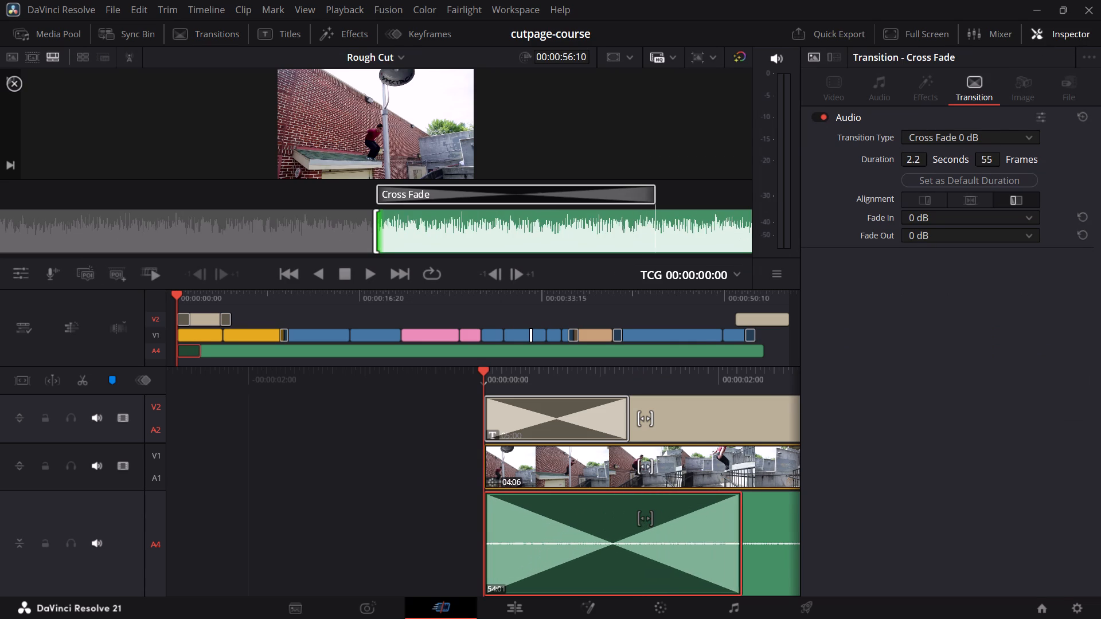
drag(926, 162, 922, 158)
double_click(912, 159)
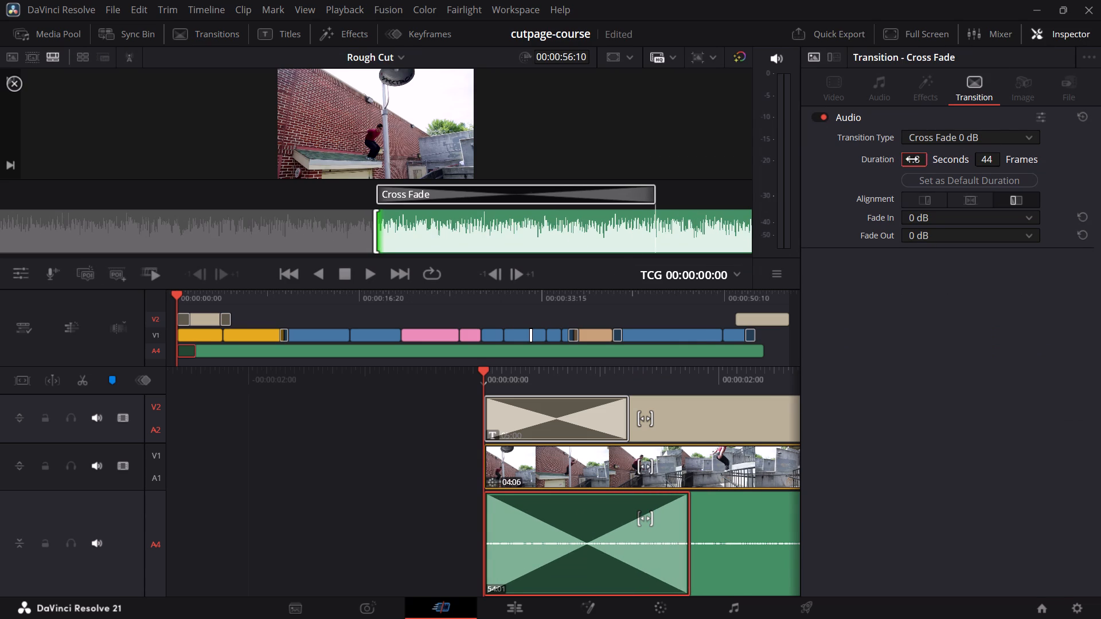
key(2)
key(Return)
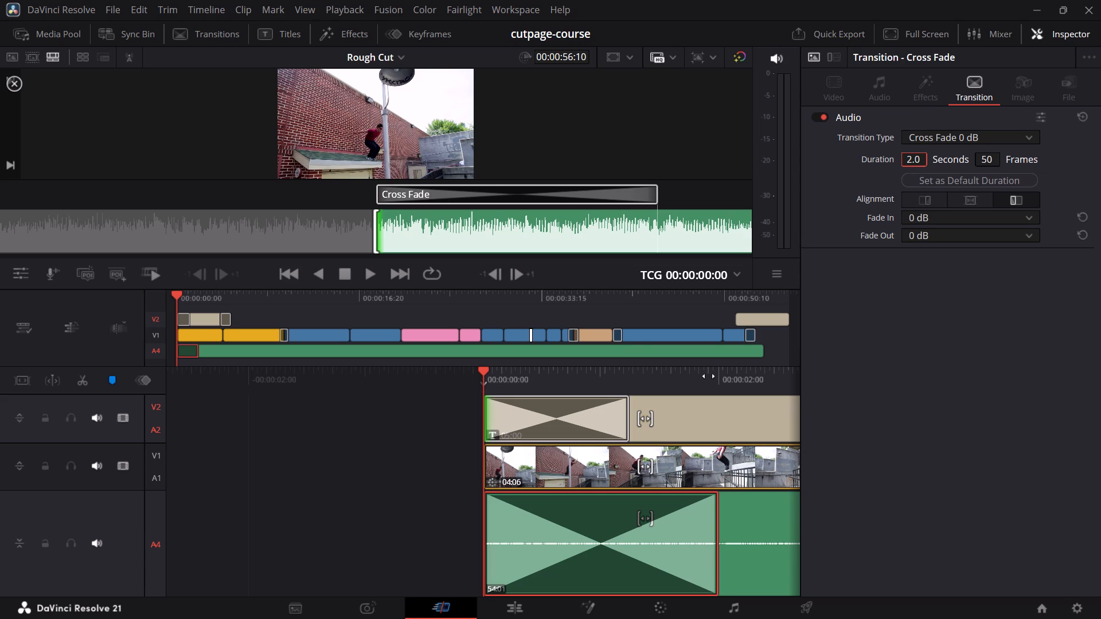
Add a Cross Fade 0 dB transition at the end of the A4 music clip, at 00:00:54:01.
click(739, 293)
drag(742, 292, 751, 296)
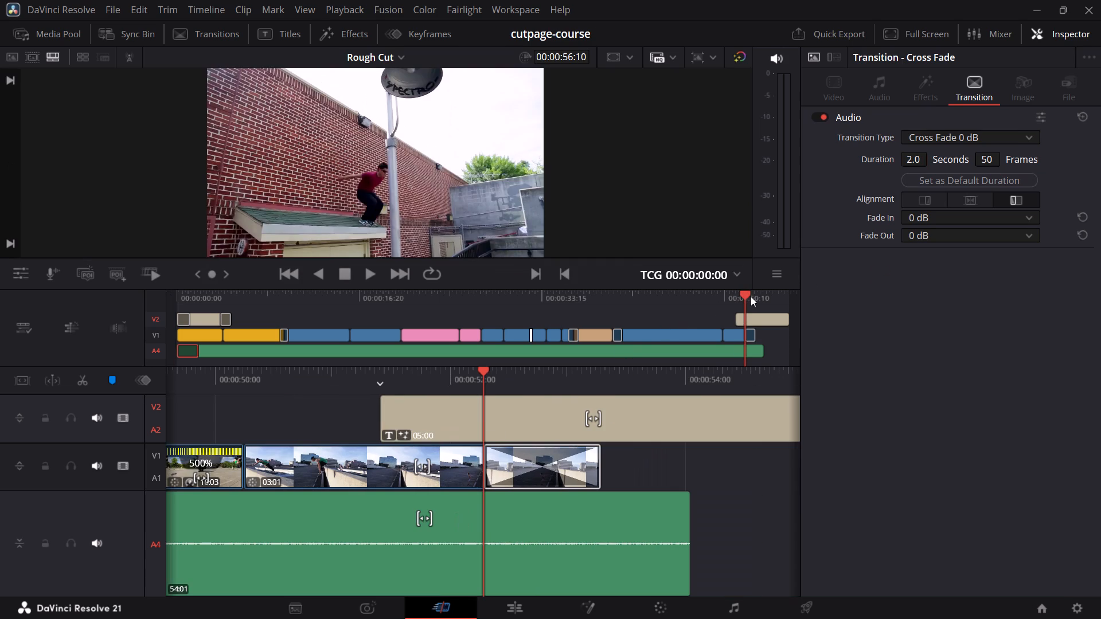
drag(751, 296, 747, 292)
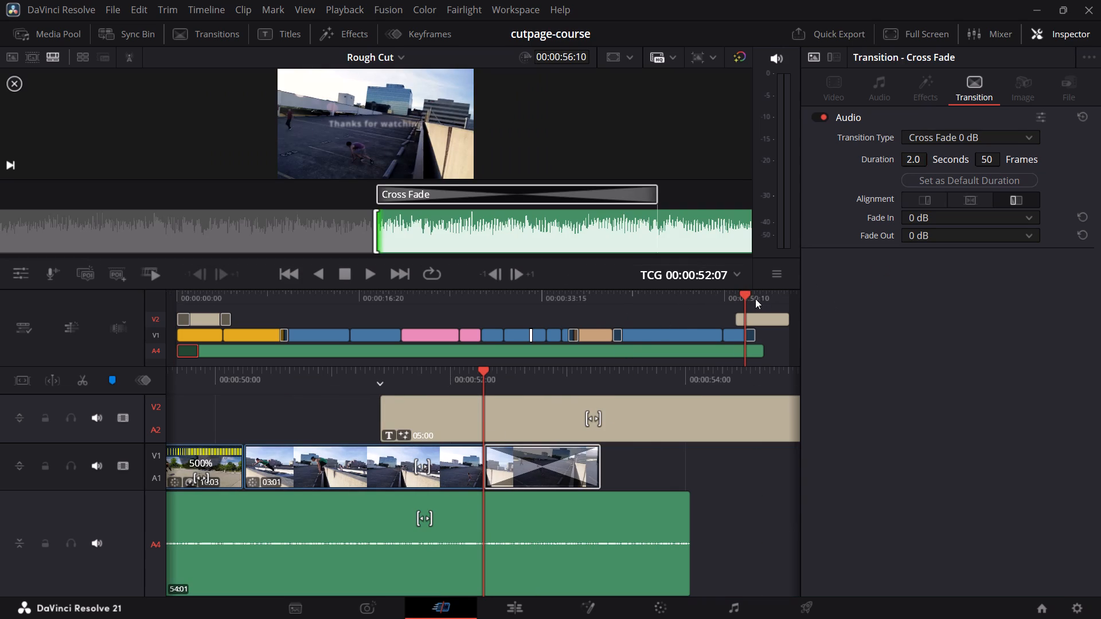
click(746, 290)
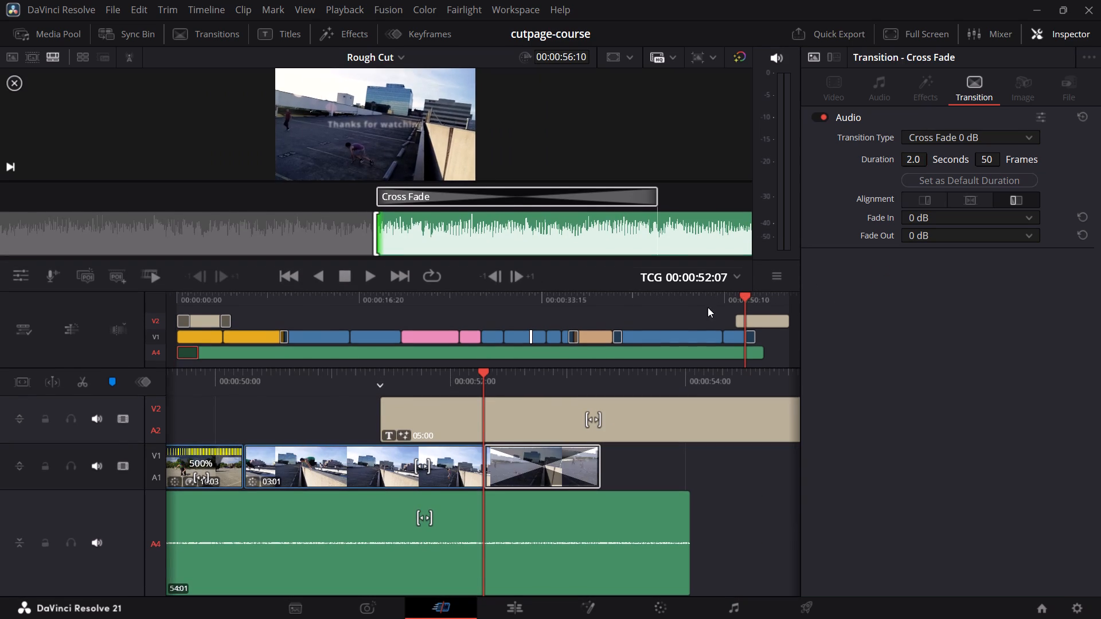
drag(744, 296, 764, 296)
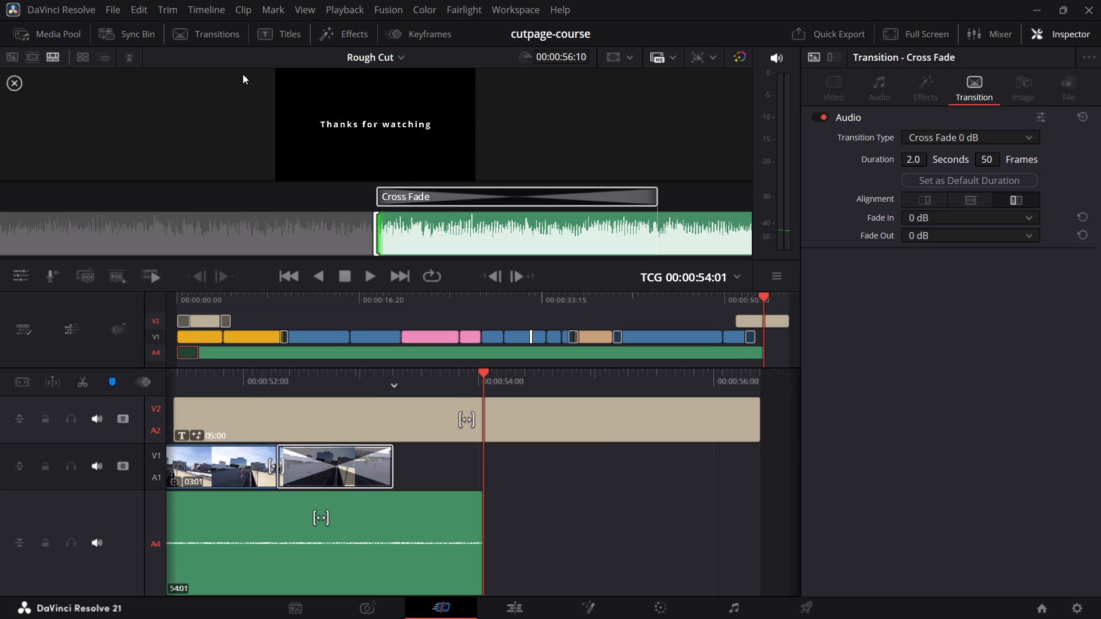
click(225, 37)
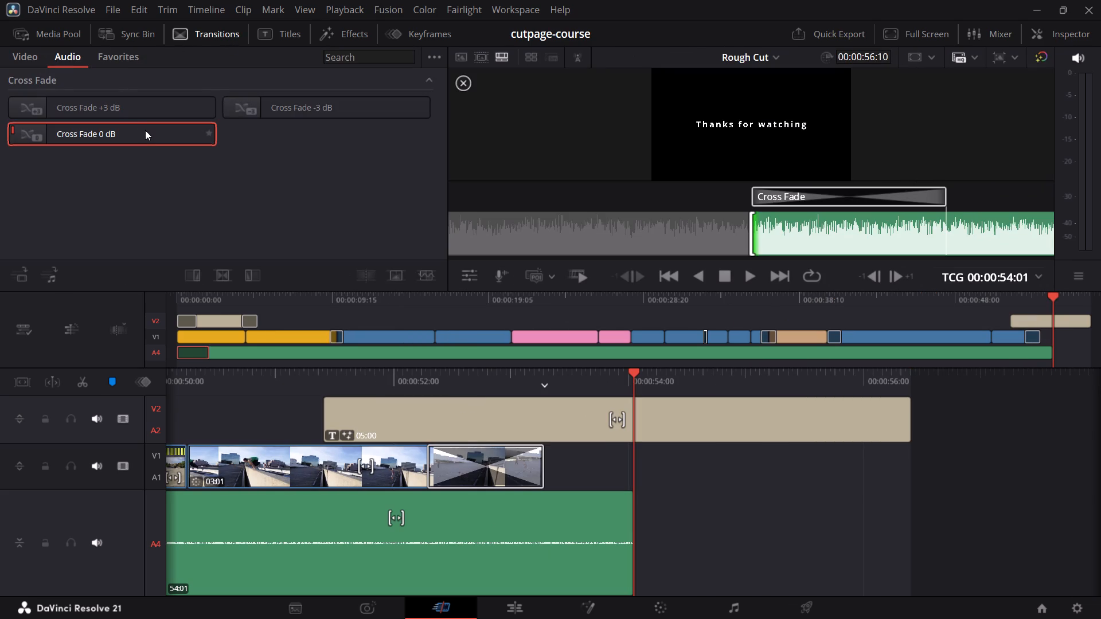
double_click(145, 132)
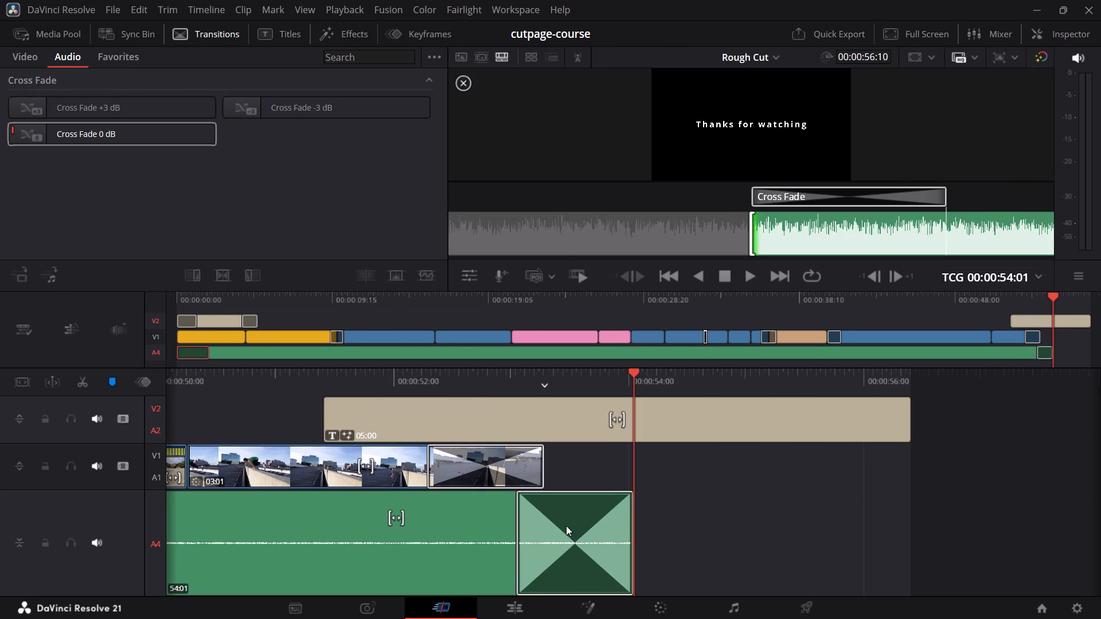
Set the duration of the cross fade at the end of the A4 music clip to 2.0 seconds.
click(566, 526)
click(1033, 35)
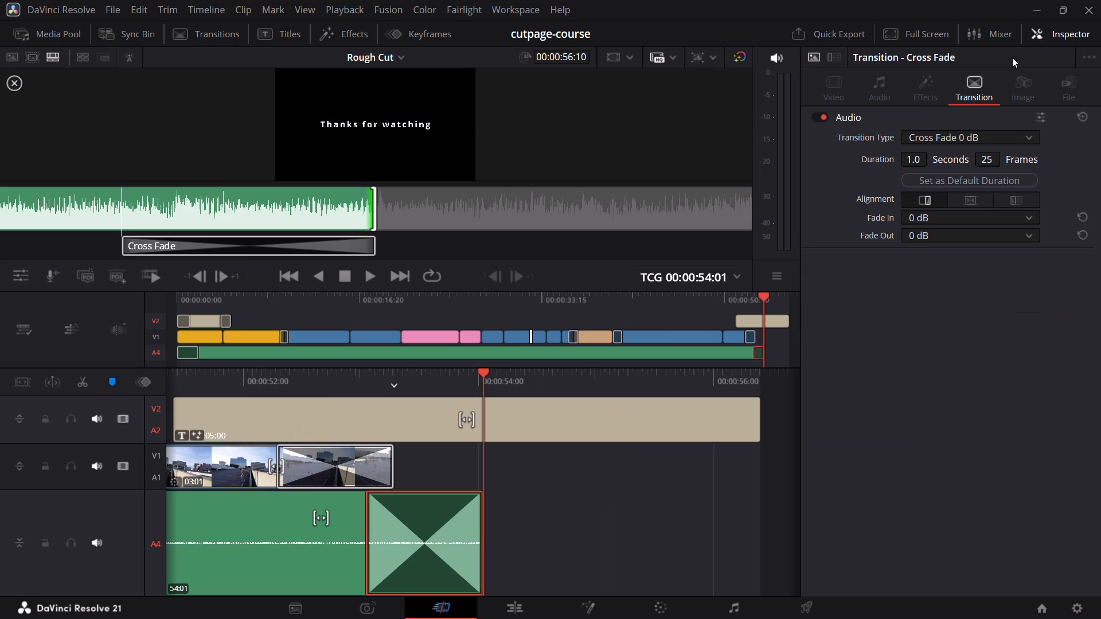
double_click(919, 162)
key(2)
key(Return)
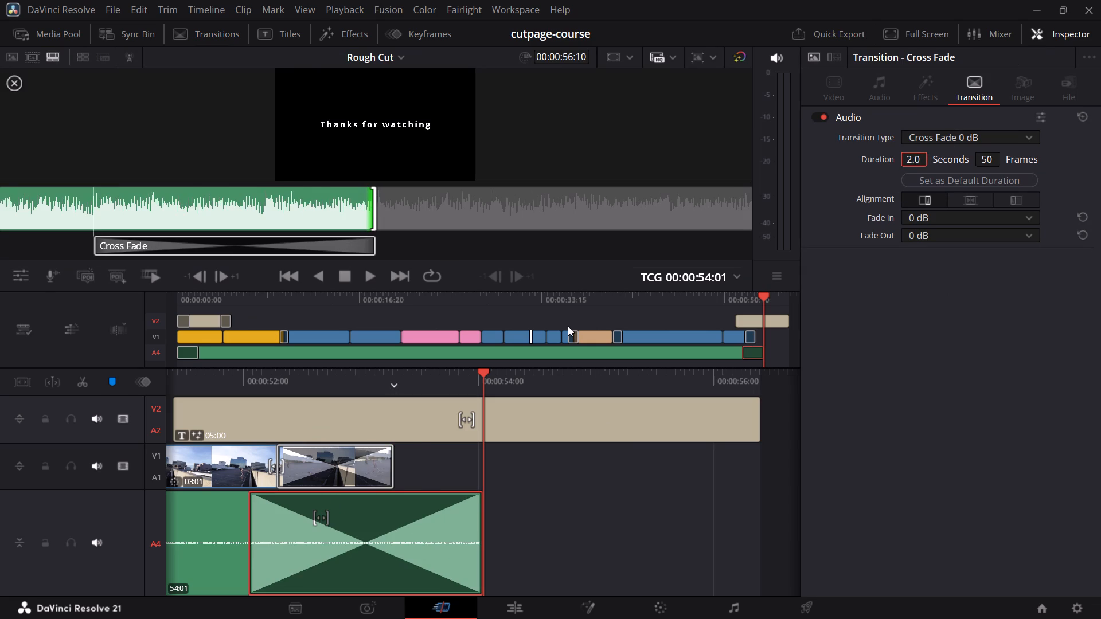
Play the ending and the opening of the timeline to listen to the music's fade-out and fade-in, and return to the start.
drag(598, 301, 737, 296)
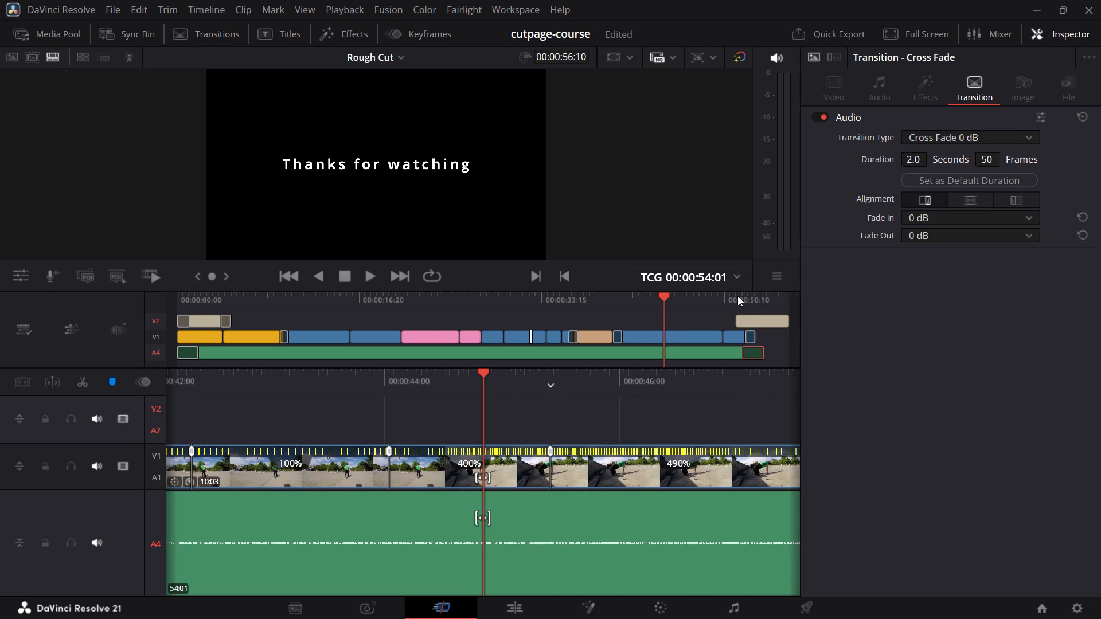
drag(737, 296, 724, 292)
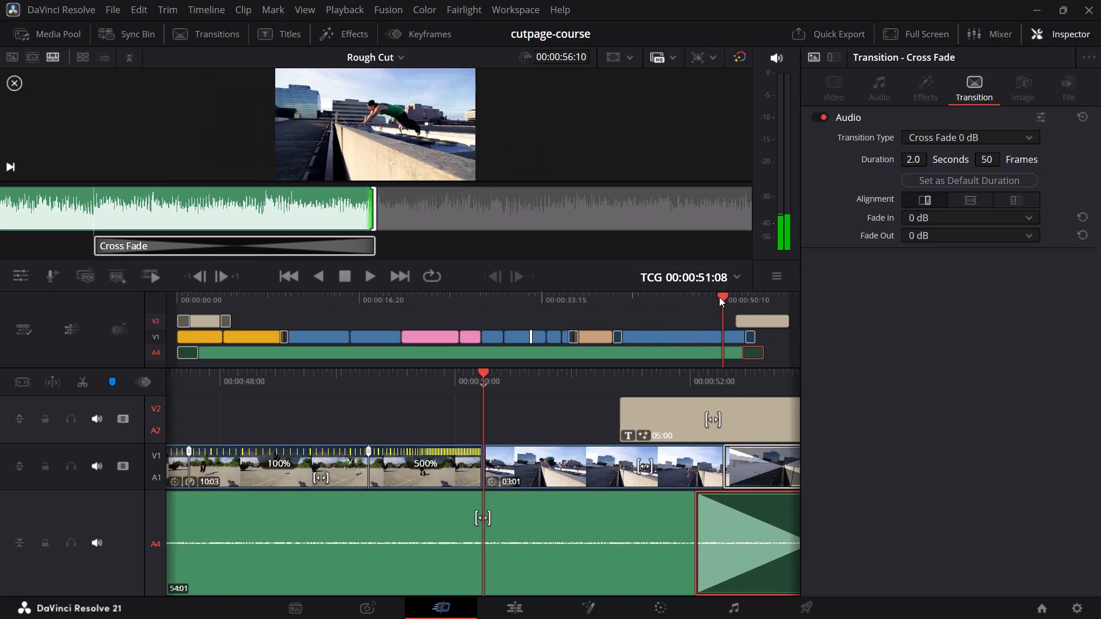
key(space)
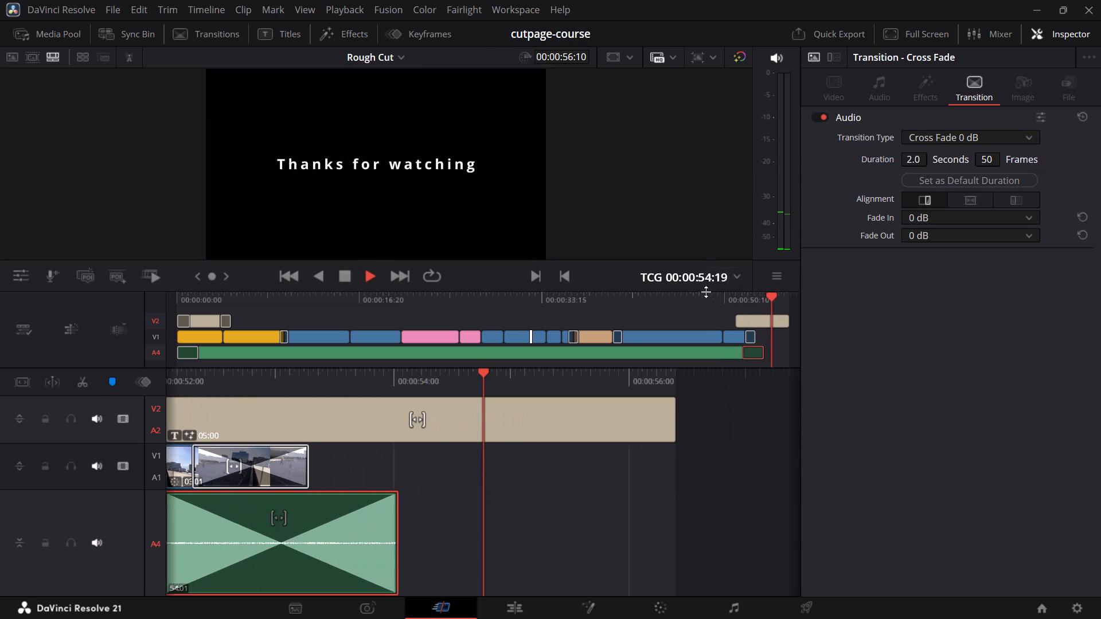
drag(703, 295, 125, 331)
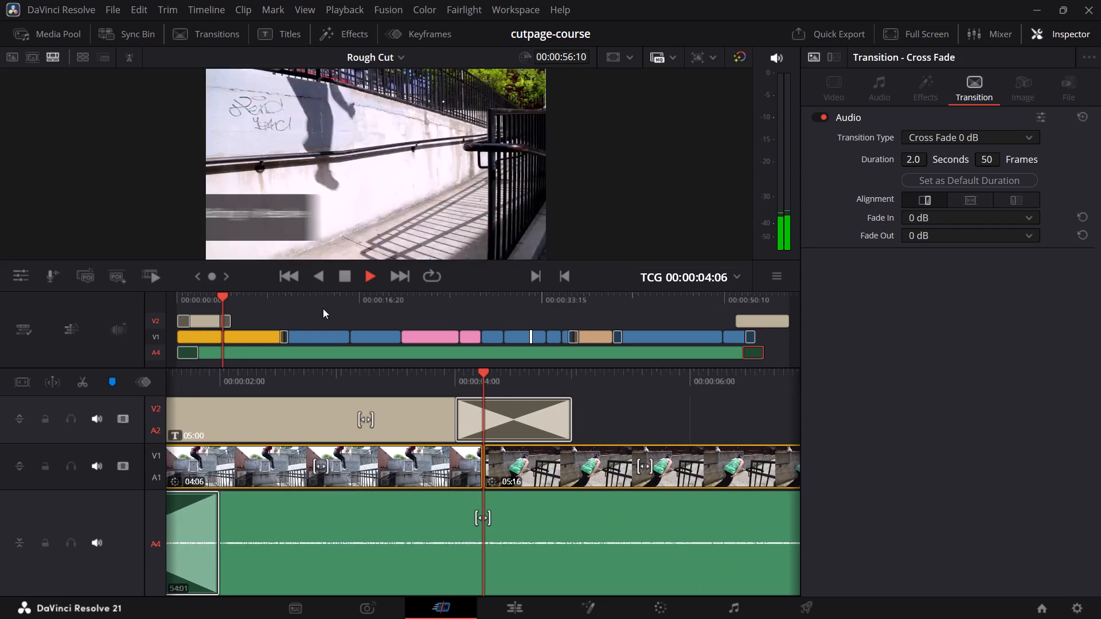
key(space)
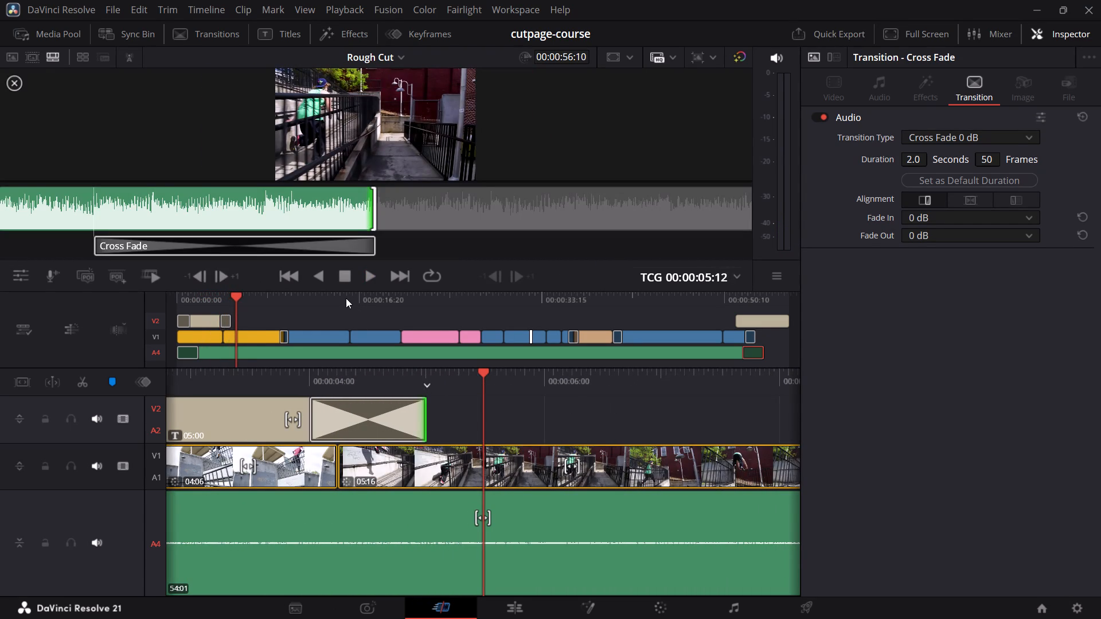
key(Up)
key(Up)
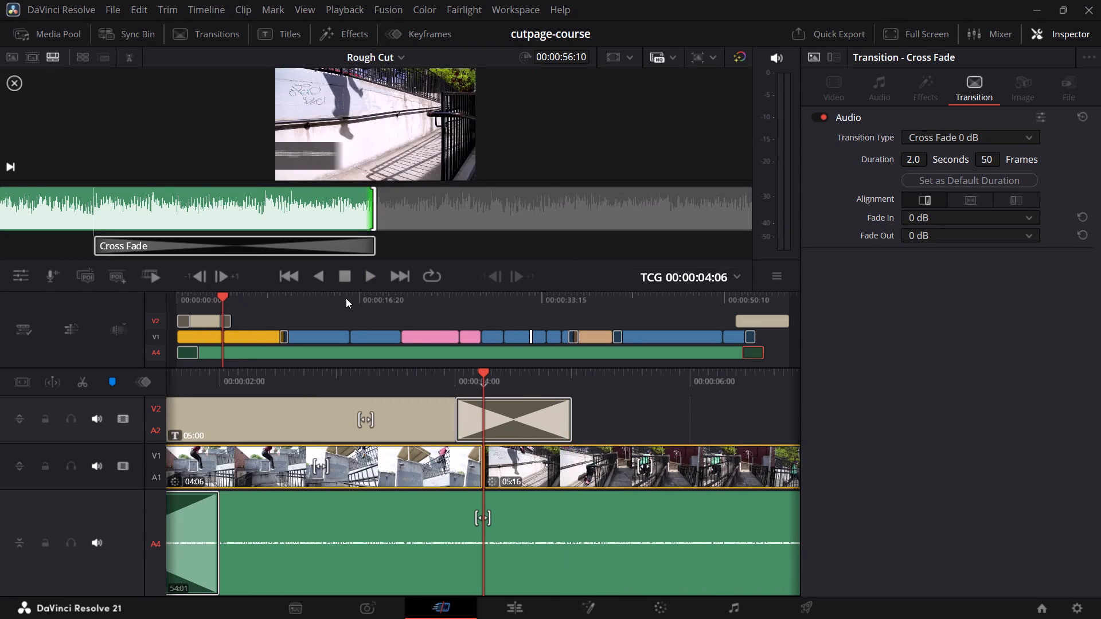
key(Up)
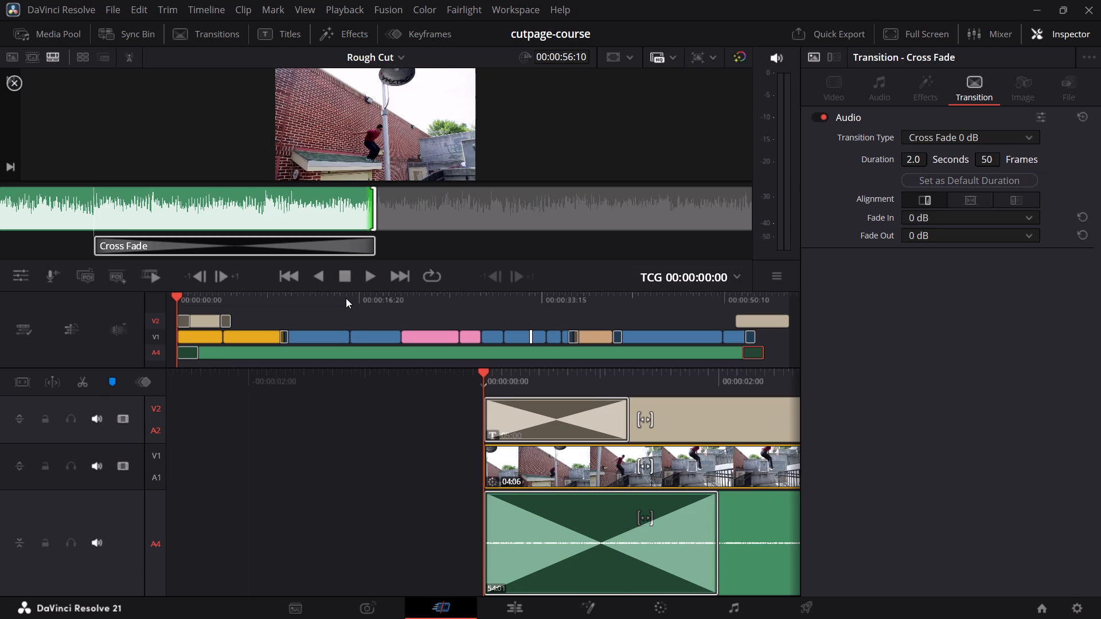
key(space)
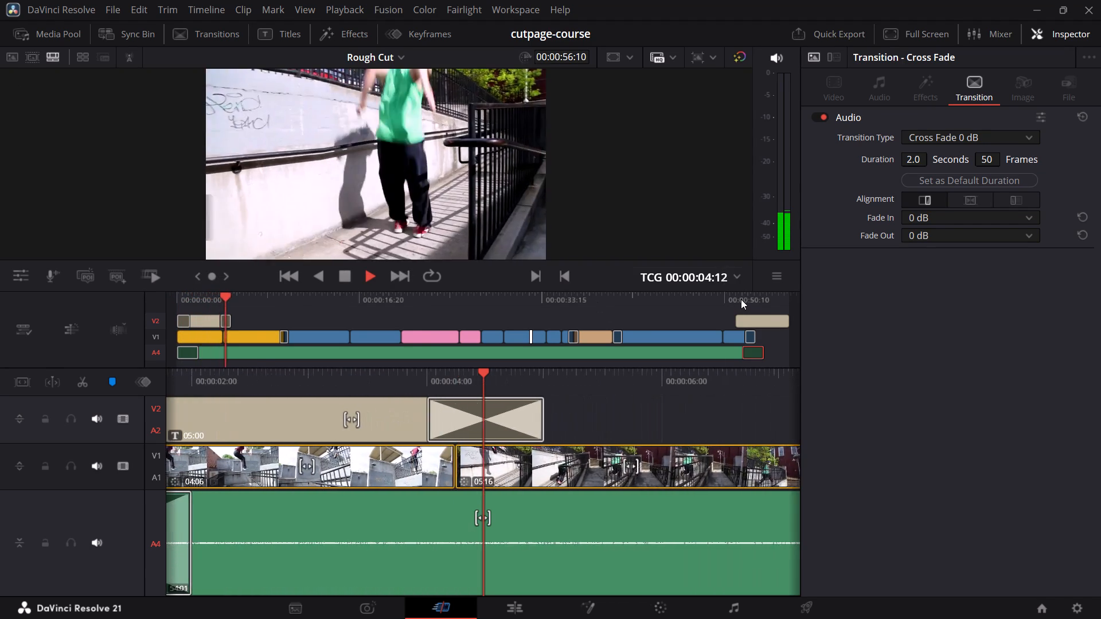
click(740, 297)
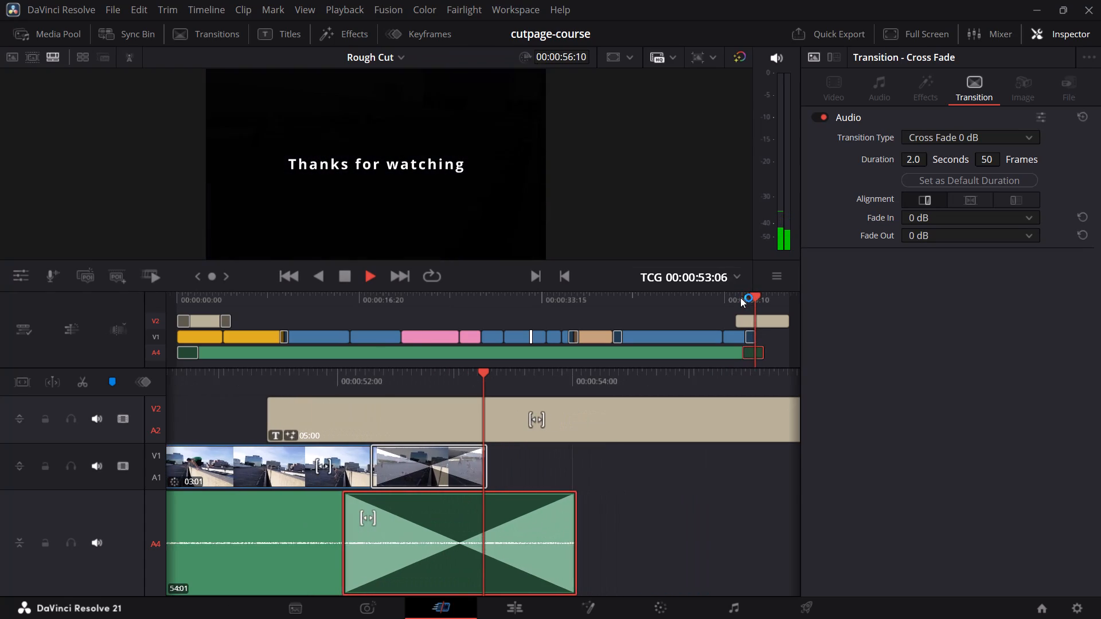
key(space)
drag(739, 295, 737, 295)
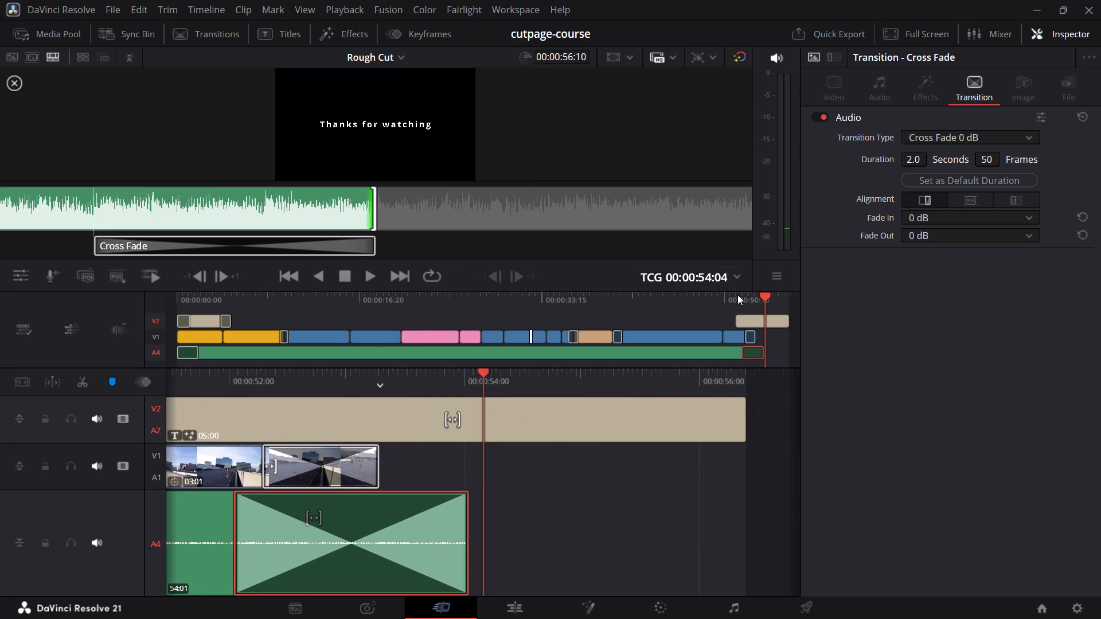
drag(737, 295, 129, 406)
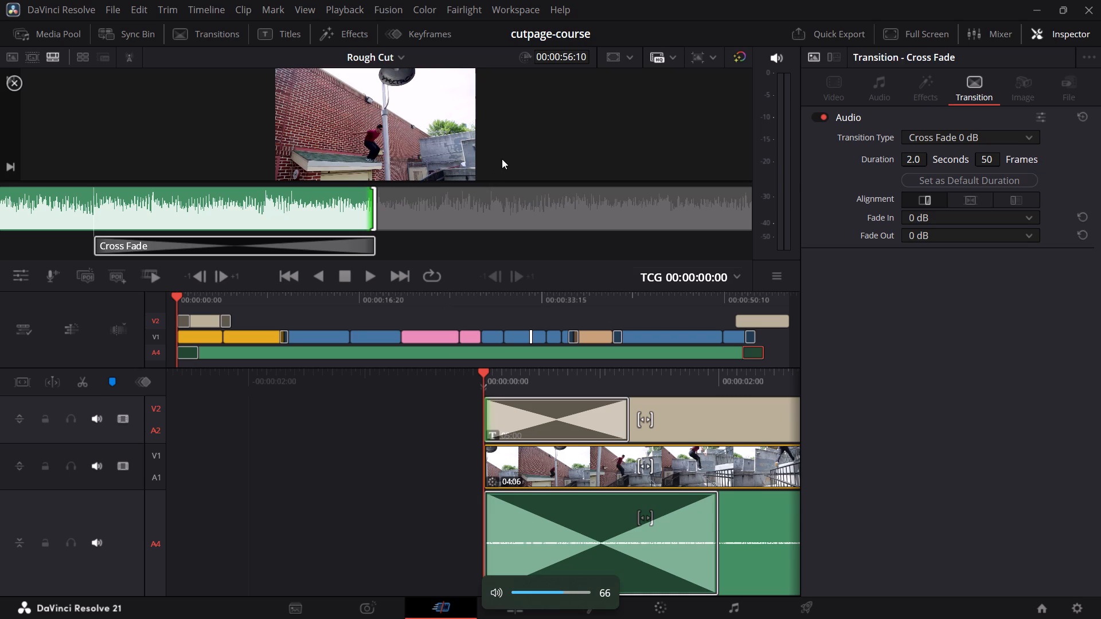
Switch to the Udemy course in Chrome and expand Section 6, Cut for Story, in the course content.
key(alt+Tab)
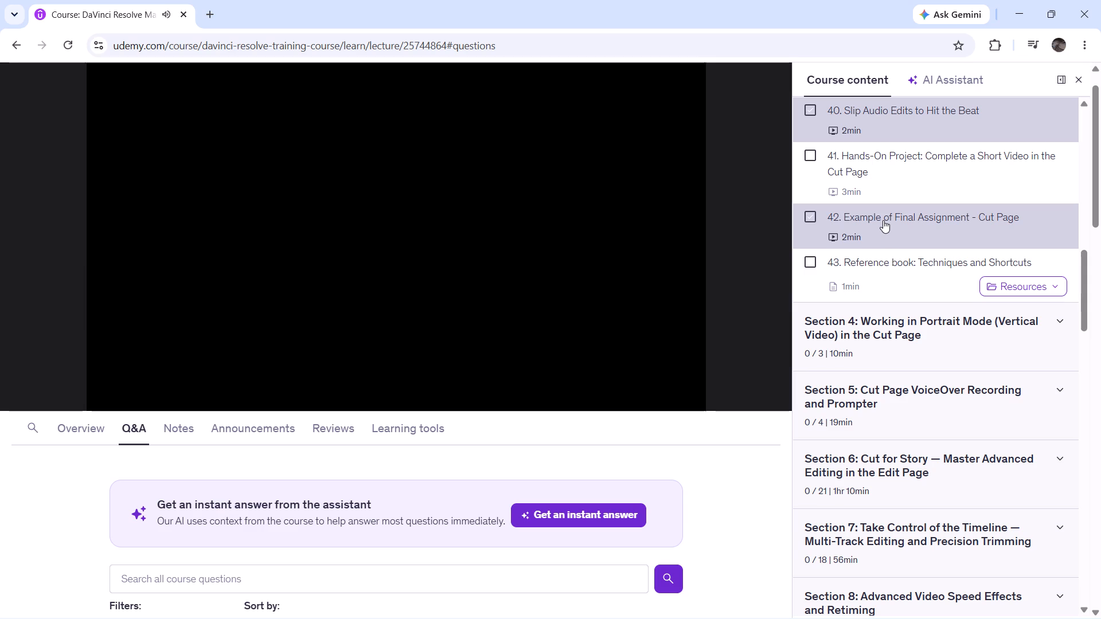
scroll(881, 255, down, 1)
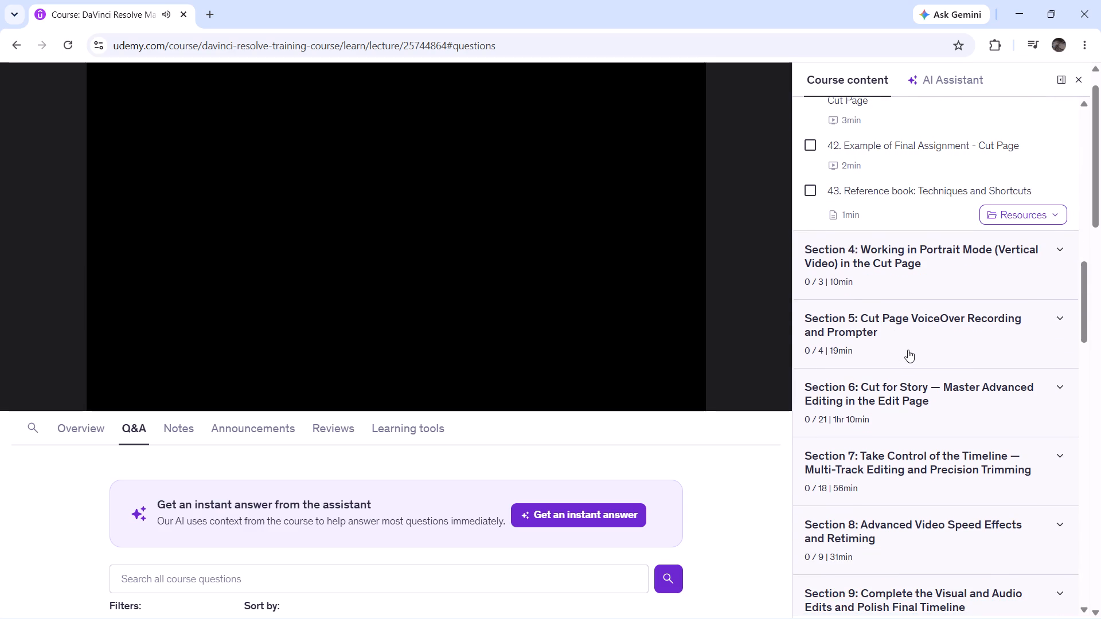
click(912, 393)
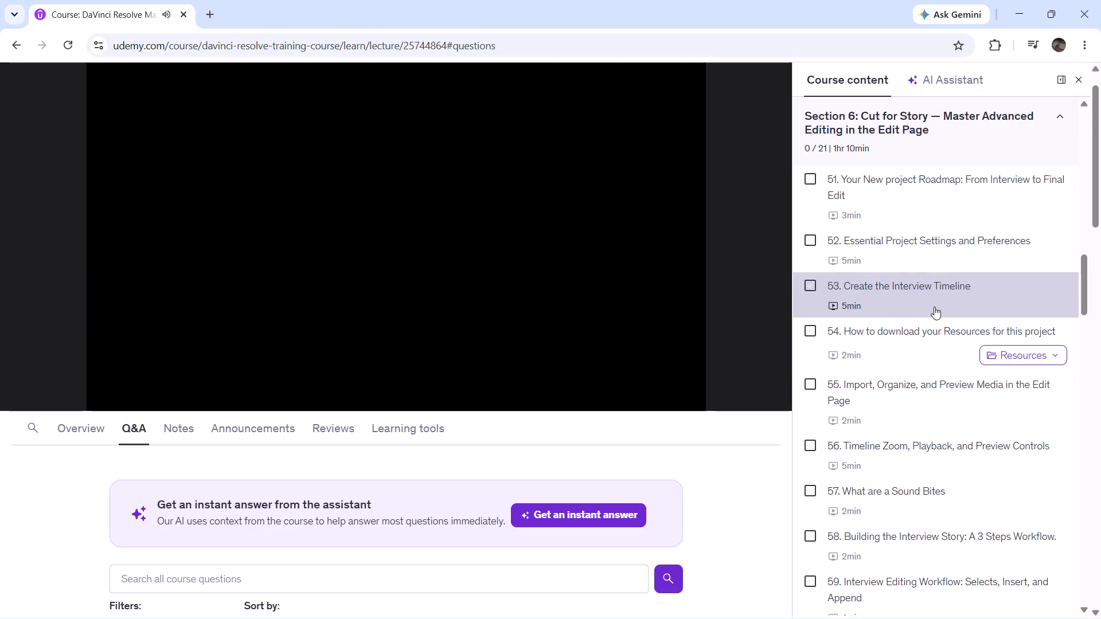
Collapse Section 6 in the course content and pause the lecture video.
click(901, 142)
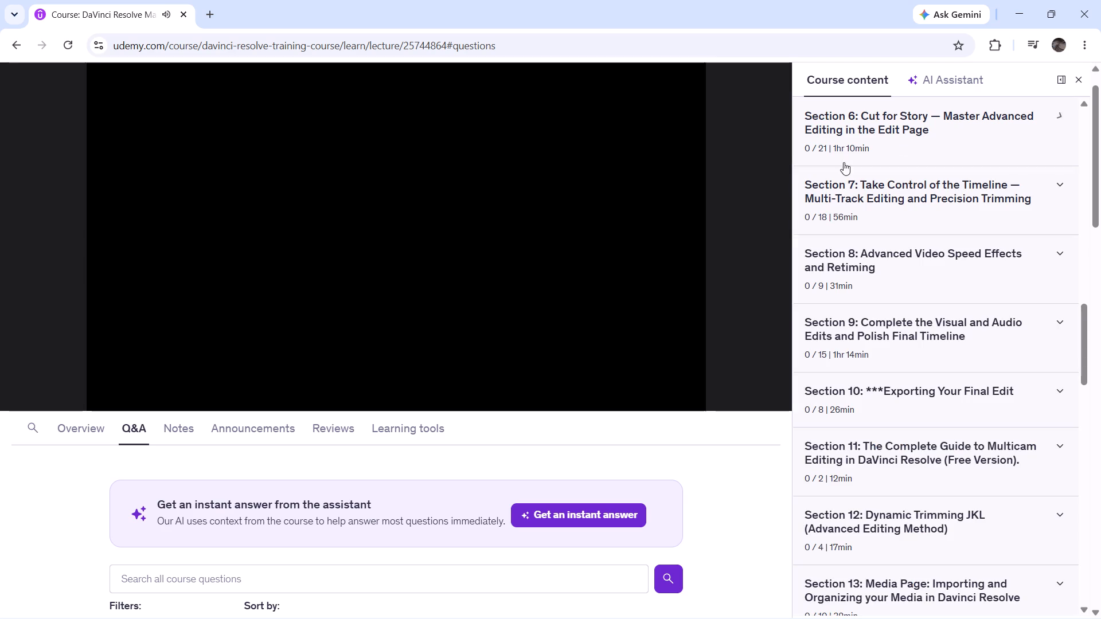
key(space)
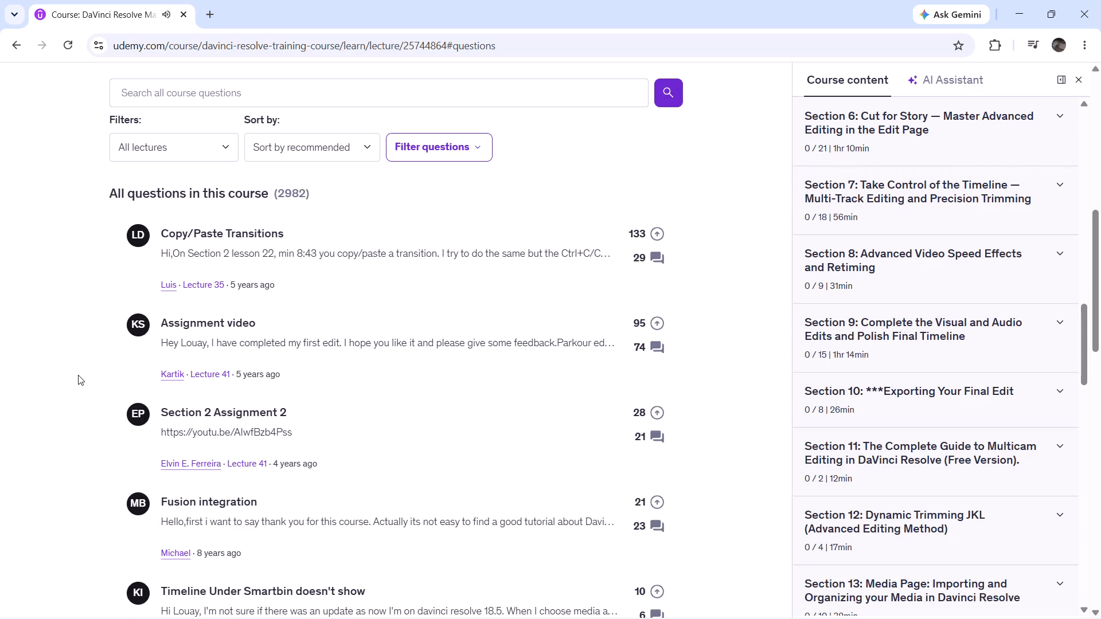
scroll(201, 330, up, 4)
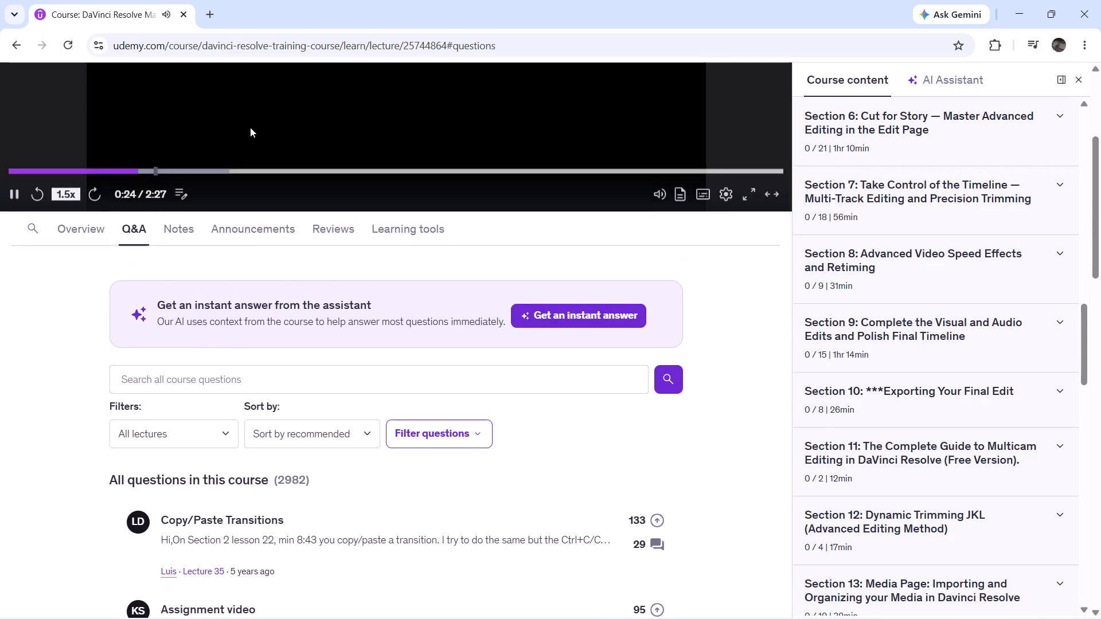
click(252, 124)
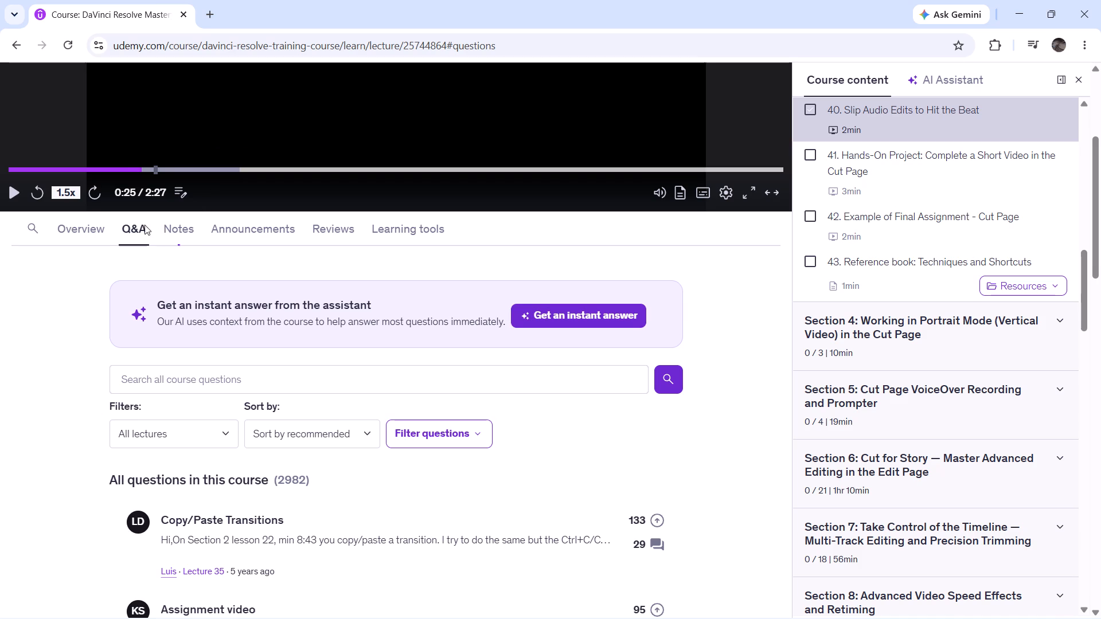
Set the lecture video's playback speed to 1x.
click(73, 200)
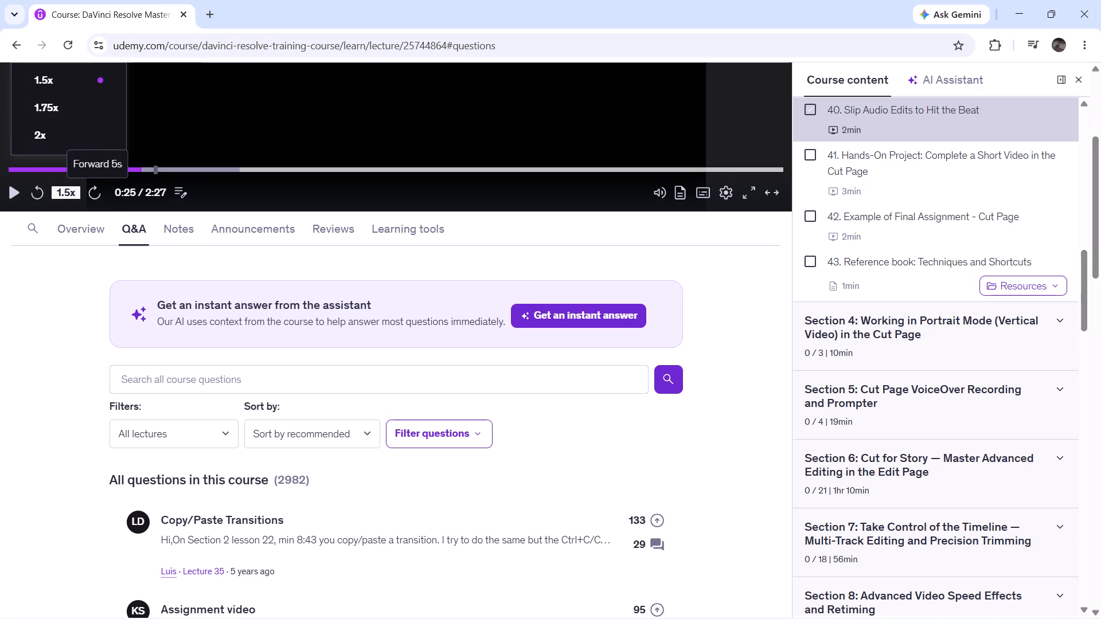
scroll(82, 143, up, 1)
click(80, 102)
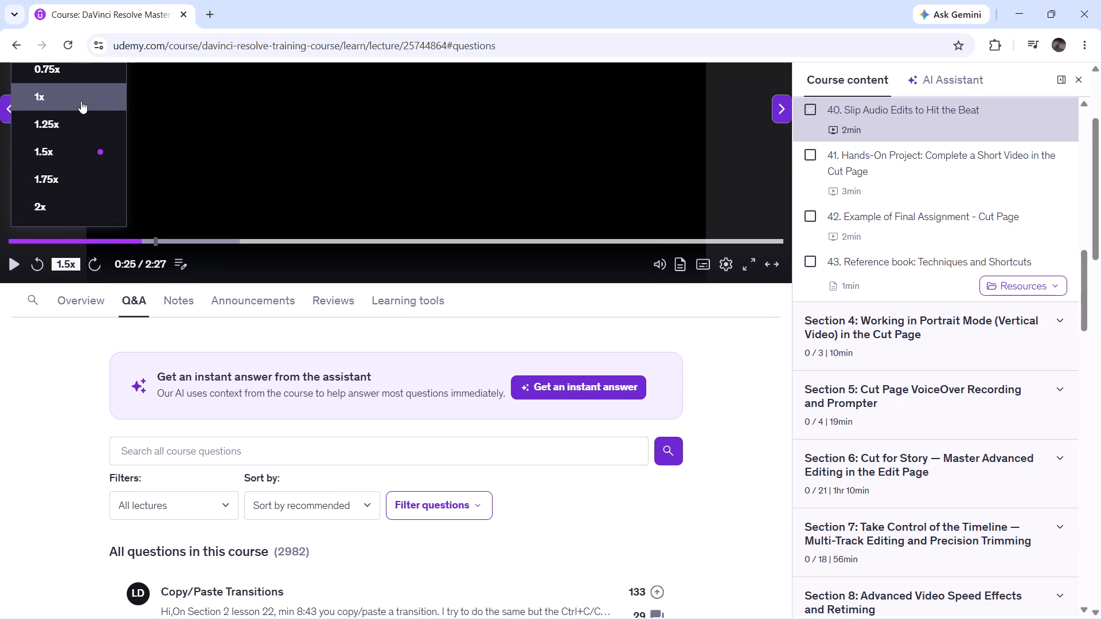
click(212, 137)
key(f)
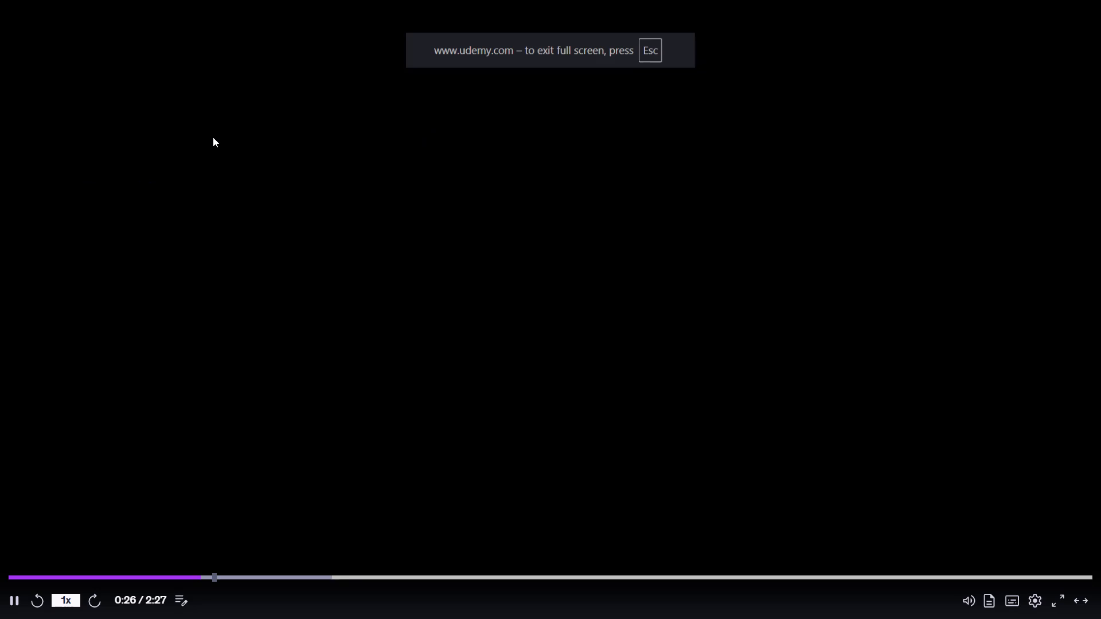